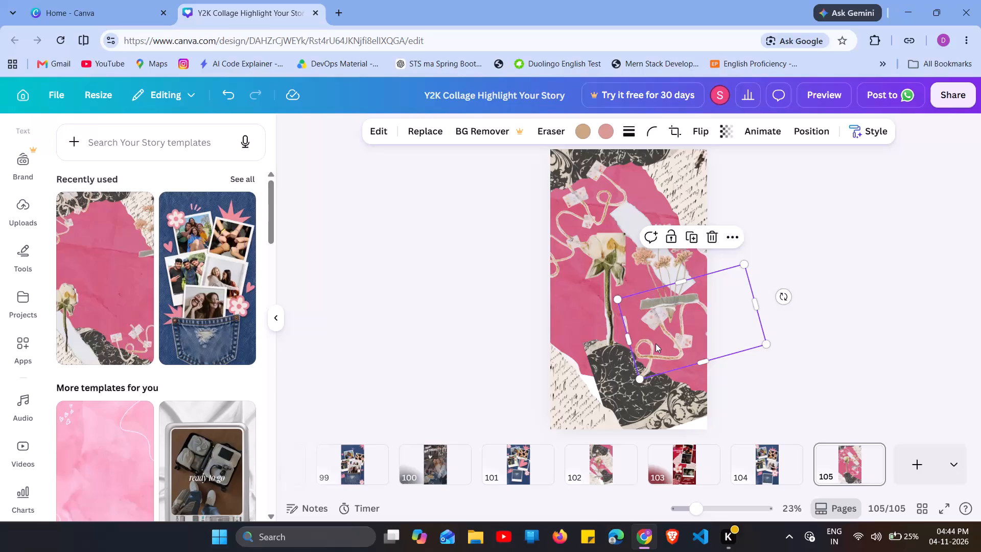
Reposition the white rose and the taped dried flowers around the middle of the pink collage on page 105.
left_click_drag(603, 283, 594, 288)
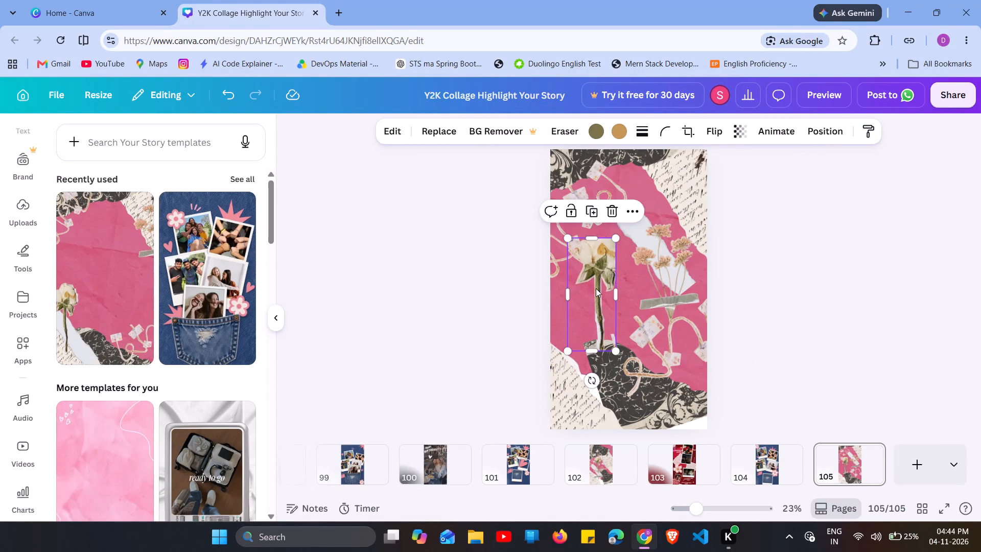
left_click_drag(598, 288, 615, 283)
left_click_drag(682, 257, 675, 265)
left_click_drag(669, 269, 674, 256)
left_click_drag(670, 260, 664, 268)
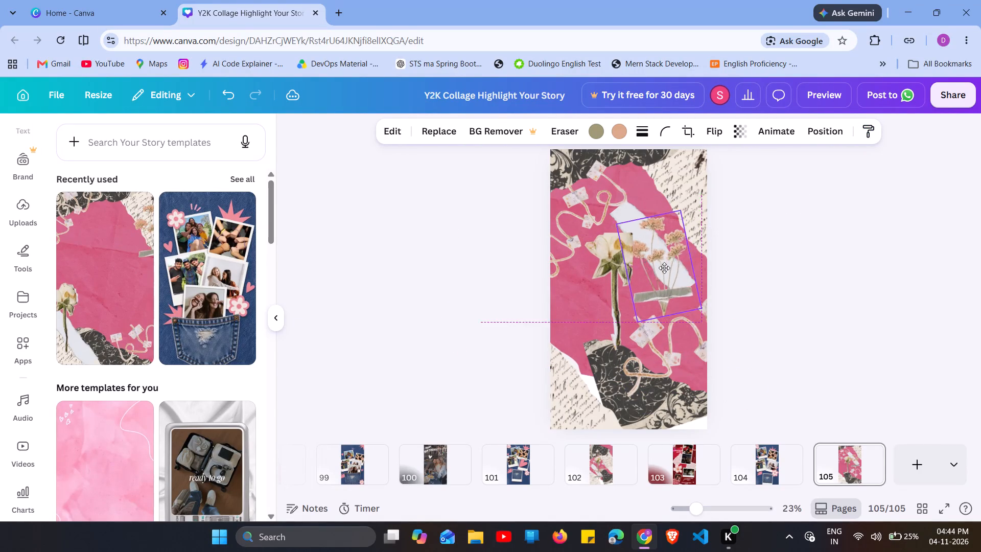
left_click_drag(664, 268, 659, 275)
left_click_drag(660, 278, 683, 258)
left_click_drag(683, 257, 672, 266)
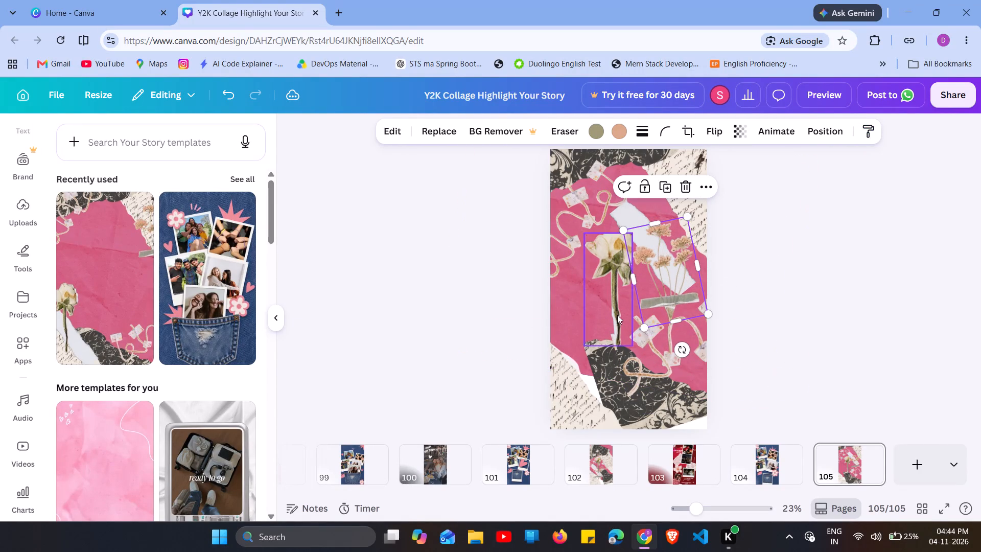
left_click_drag(618, 314, 612, 318)
Nudge the torn papers and the upper string garland slightly, and shift the dried flowers and rose a little lower.
left_click_drag(610, 387, 621, 380)
left_click_drag(621, 379, 620, 397)
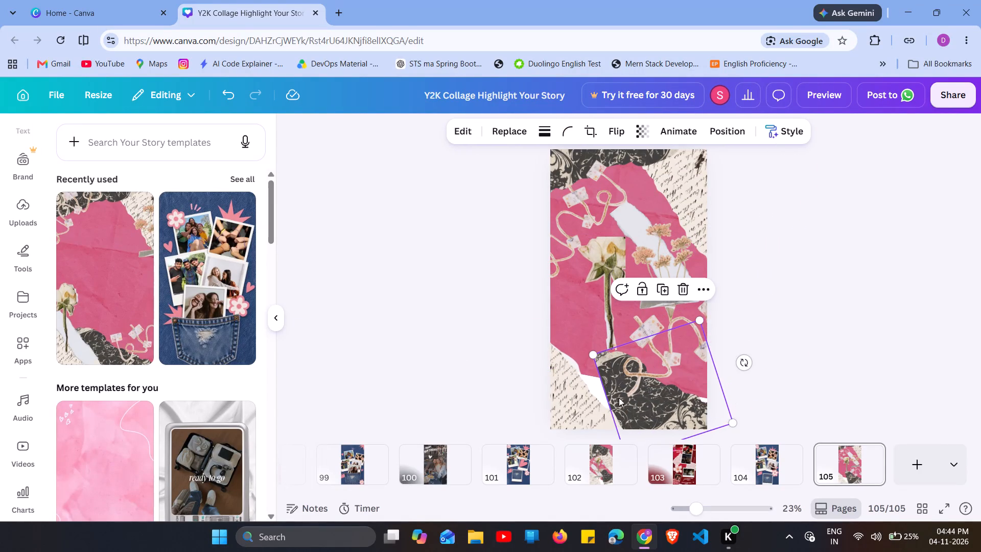
left_click_drag(576, 405, 588, 392)
left_click_drag(564, 210, 567, 223)
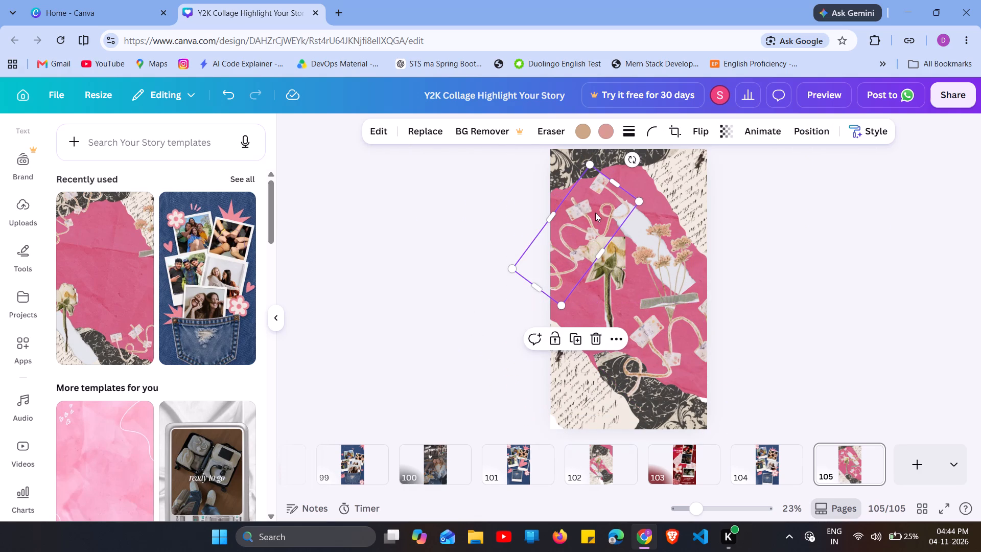
left_click_drag(692, 201, 685, 208)
left_click_drag(658, 264, 658, 277)
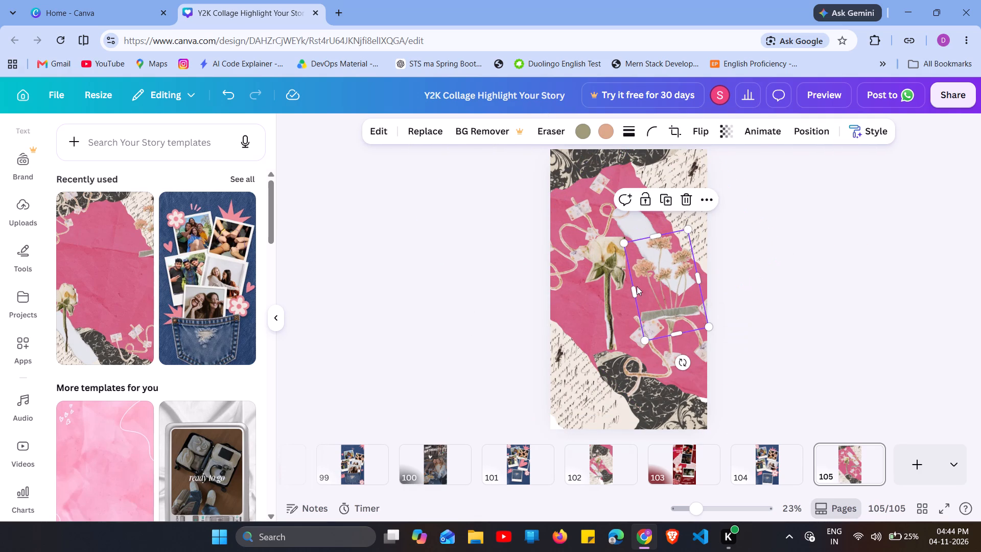
left_click_drag(610, 297, 592, 308)
Move the lower string garland around and place it over the collage's lower right, running past the page's right edge.
left_click_drag(631, 380, 632, 381)
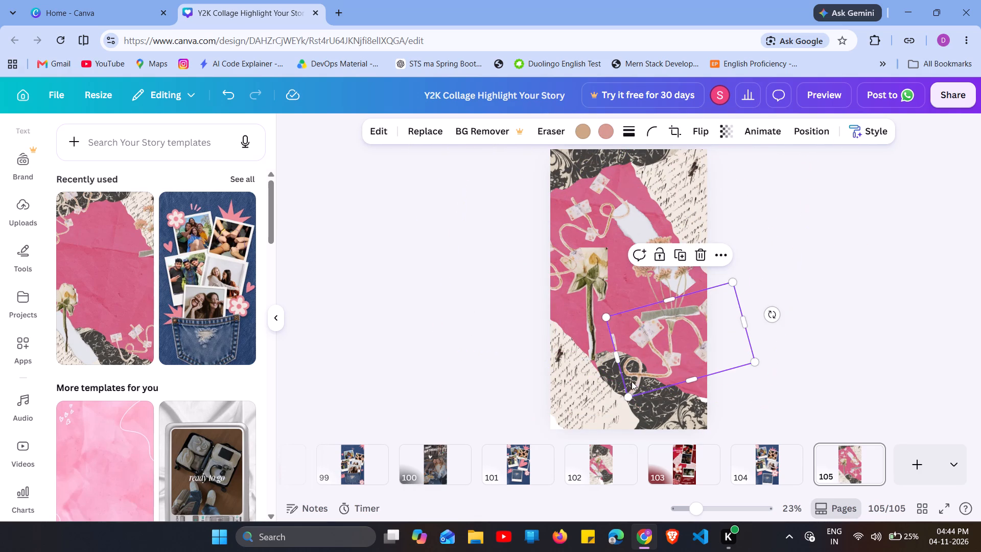
left_click_drag(632, 381, 632, 375)
left_click_drag(714, 341, 695, 345)
left_click_drag(674, 316, 648, 302)
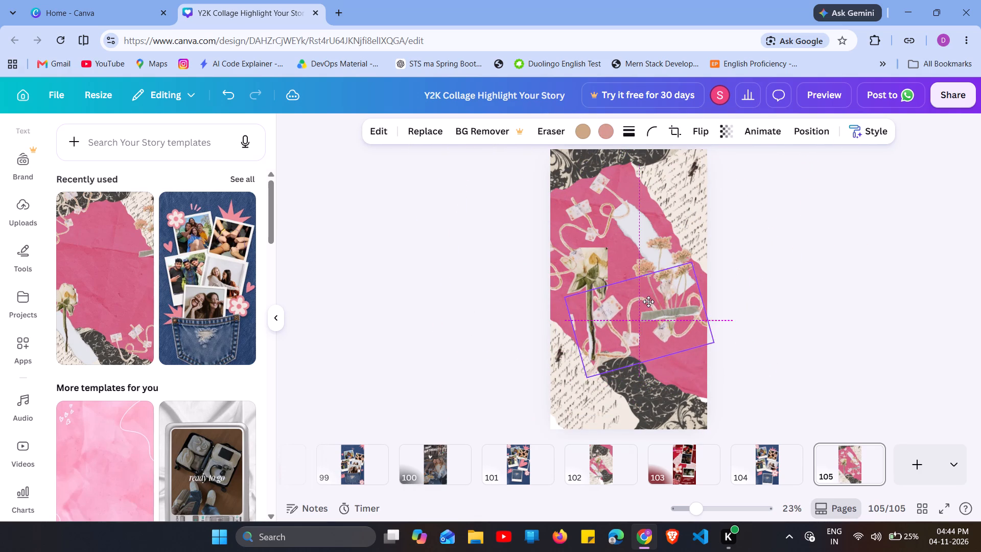
left_click_drag(648, 302, 649, 313)
left_click_drag(665, 318, 636, 306)
left_click(636, 306)
left_click_drag(657, 313, 663, 336)
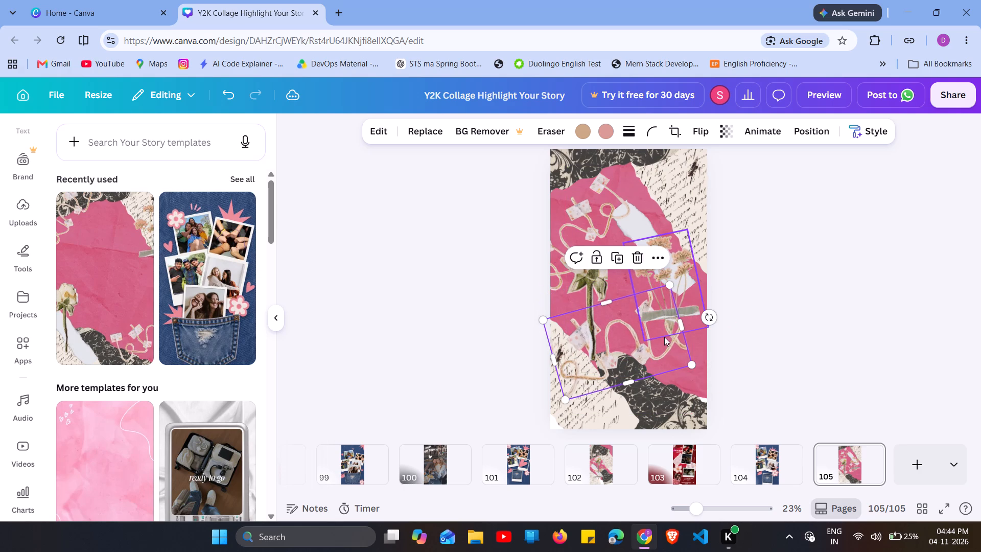
left_click_drag(659, 309, 708, 311)
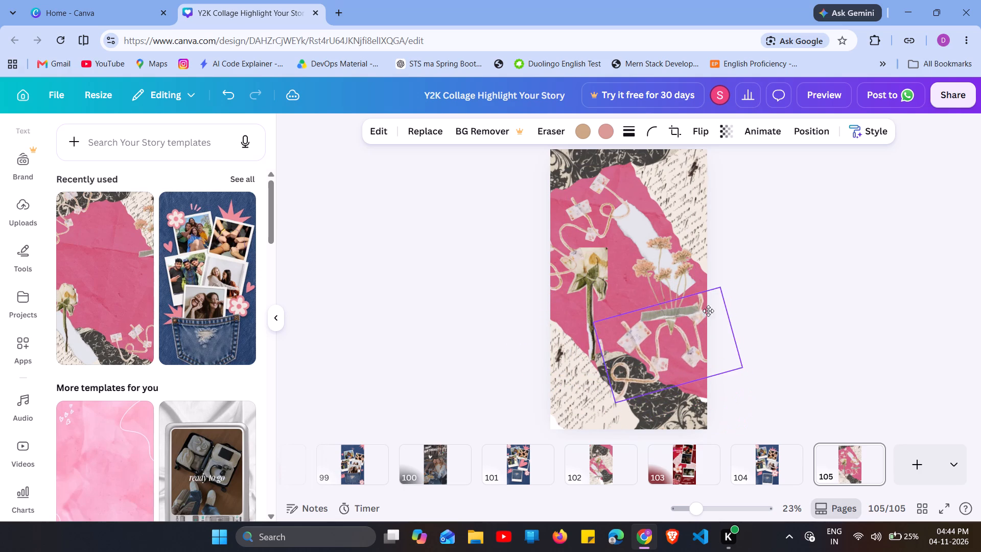
left_click_drag(708, 311, 707, 310)
Shift the dried flowers left beside the rose, and nudge the upper script paper, upper garland and rose around them.
left_click_drag(663, 290, 633, 283)
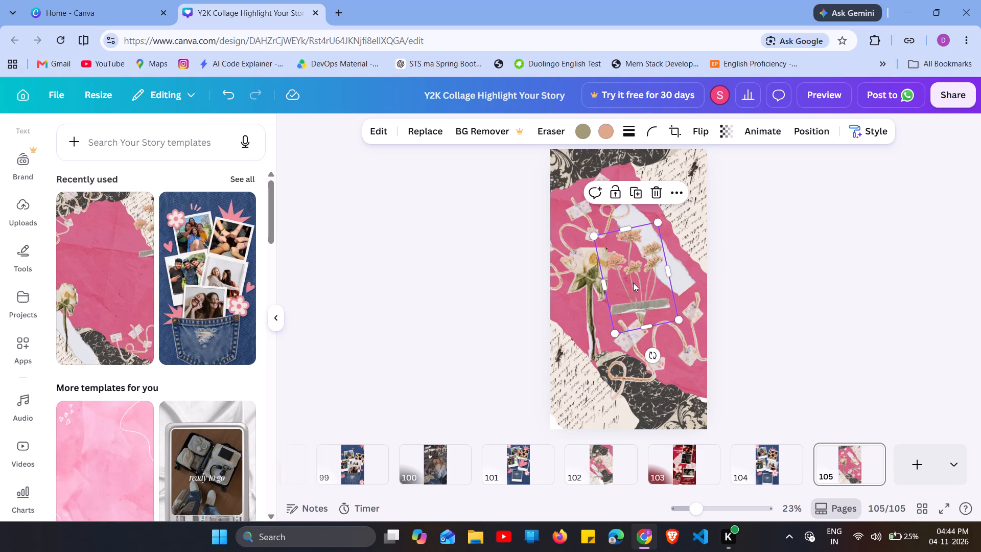
left_click_drag(680, 219, 674, 224)
left_click(673, 224)
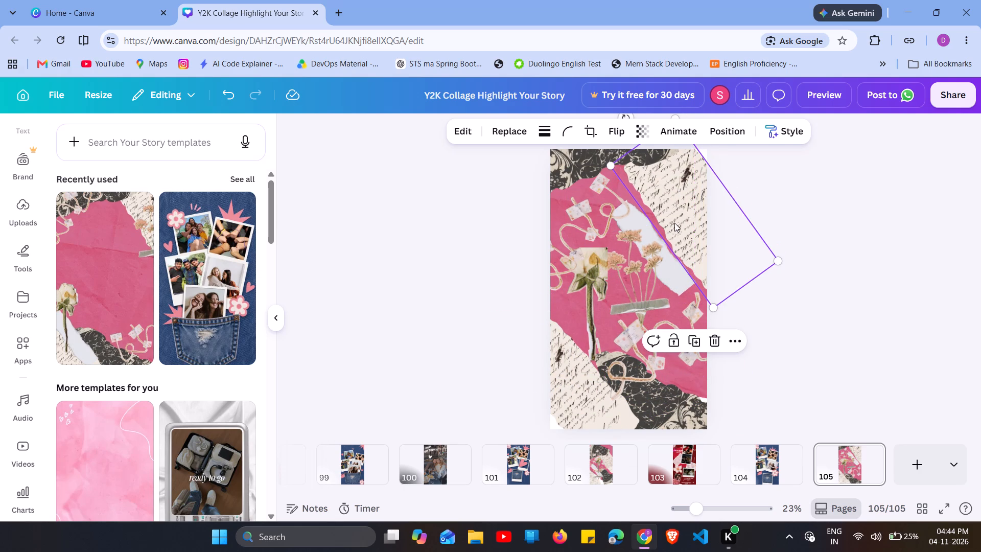
left_click(675, 220)
left_click_drag(618, 224, 620, 218)
left_click_drag(650, 234, 655, 235)
left_click(576, 263)
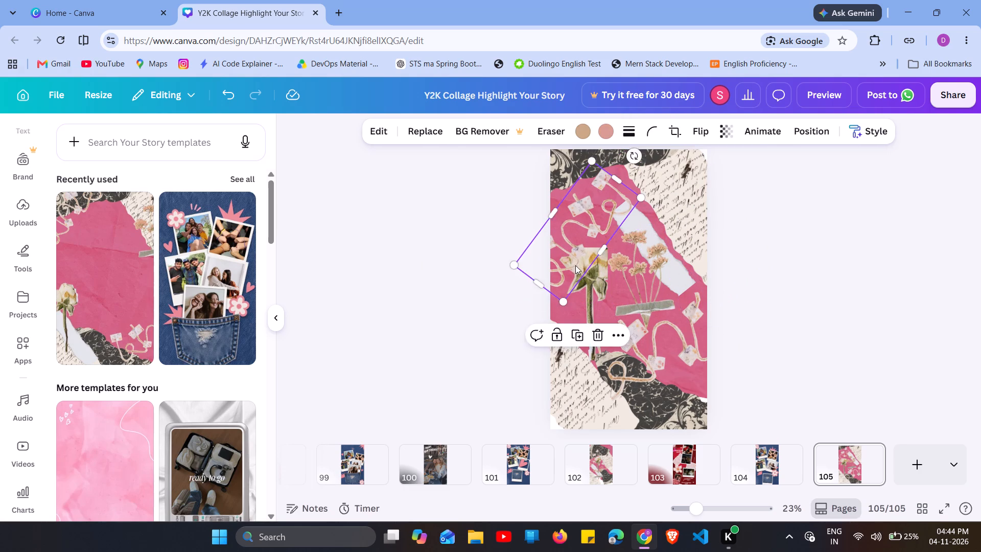
left_click_drag(575, 266, 578, 259)
left_click_drag(590, 275, 603, 272)
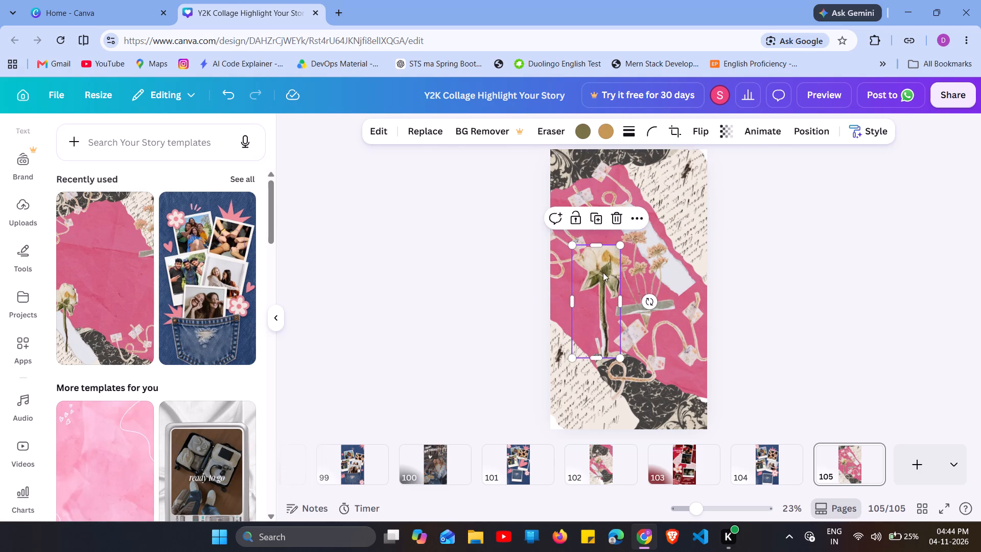
left_click_drag(603, 272, 603, 278)
Nudge the script paper at the page's bottom left and move the black floral paper slightly lower beside it.
left_click_drag(572, 397, 578, 394)
left_click_drag(580, 392, 567, 406)
left_click_drag(658, 404, 654, 398)
left_click_drag(654, 398, 659, 403)
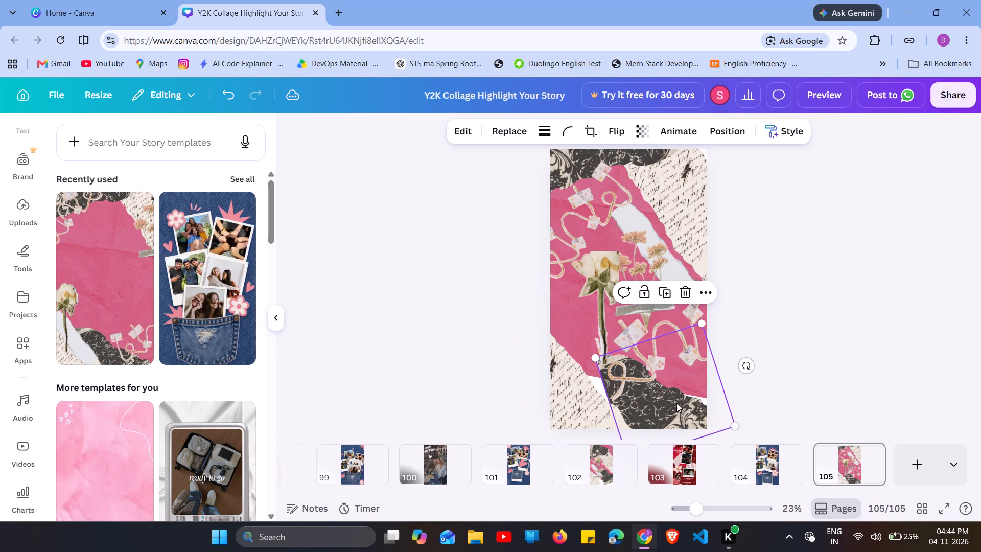
left_click(686, 351)
left_click_drag(683, 355, 688, 353)
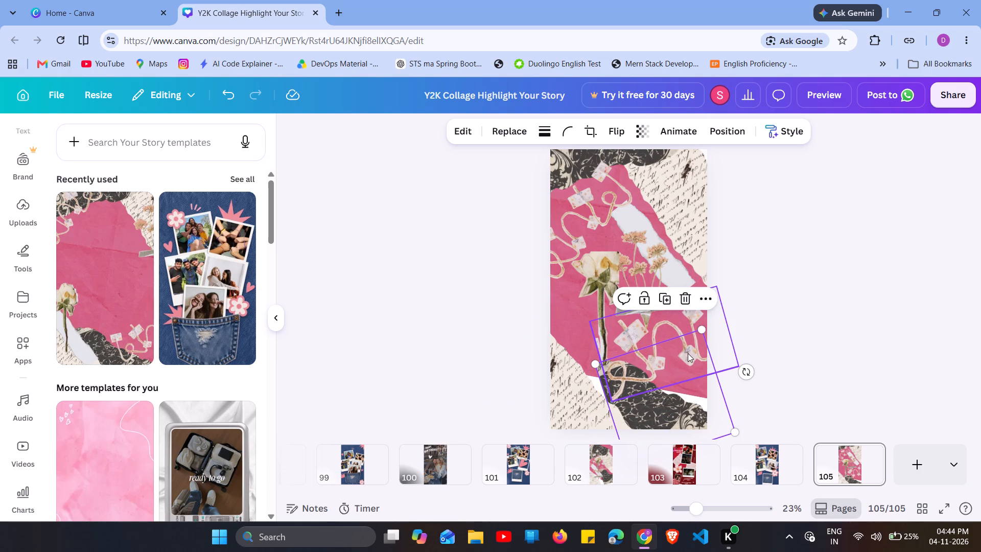
left_click(636, 377)
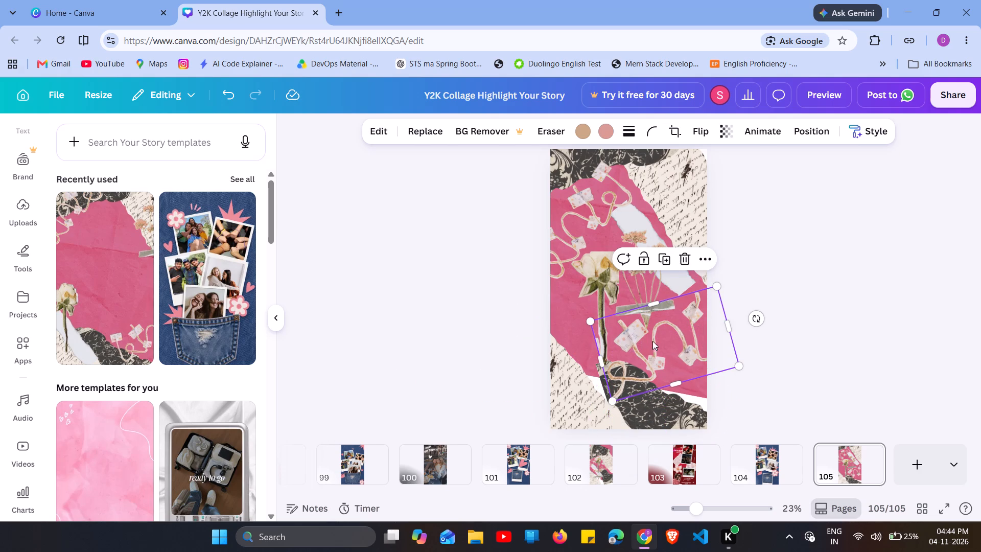
Enlarge the white rose in width and height and place it against the collage's left edge over the script paper.
left_click_drag(583, 287, 583, 281)
left_click_drag(598, 274, 598, 282)
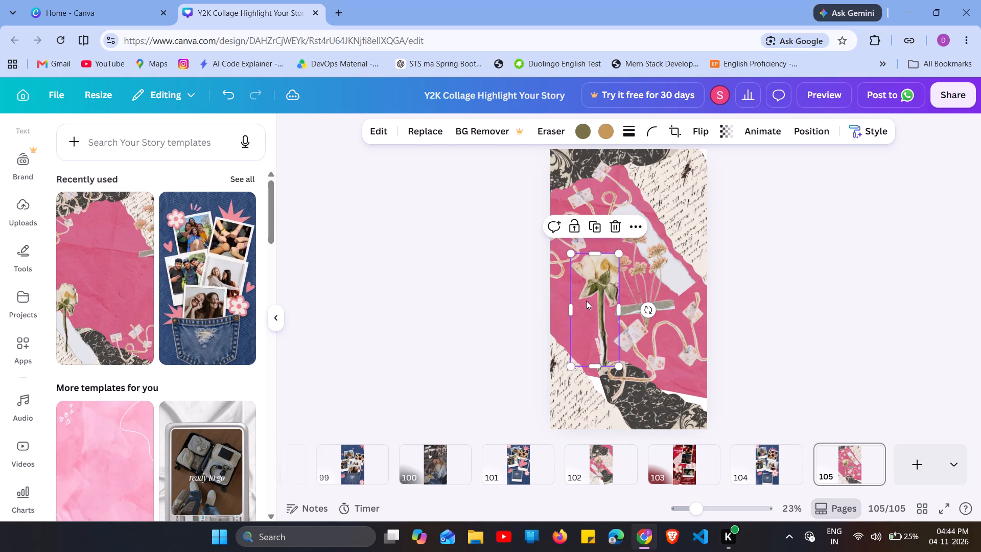
left_click_drag(573, 305, 564, 306)
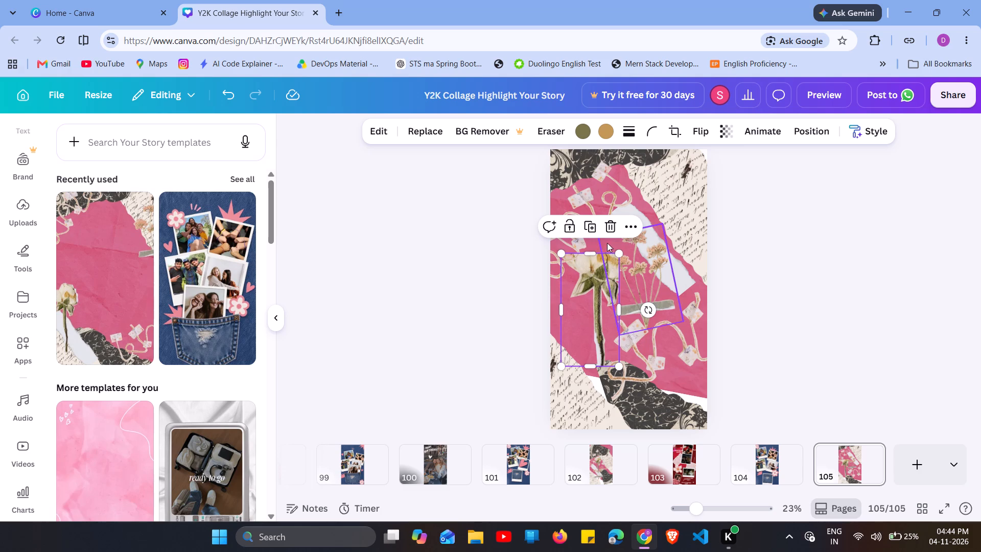
left_click_drag(596, 252, 601, 234)
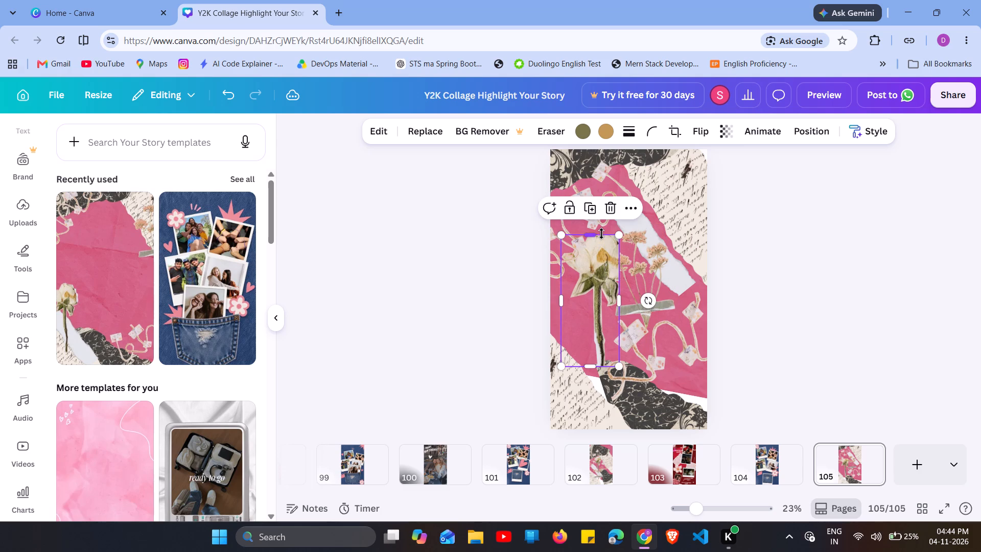
left_click_drag(600, 277, 598, 293)
left_click_drag(598, 293, 589, 293)
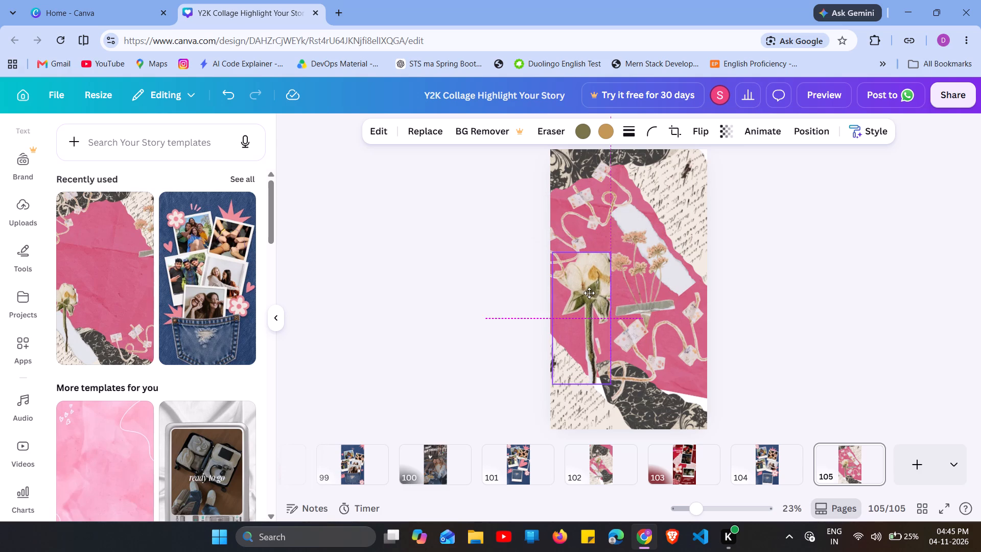
left_click_drag(589, 293, 589, 293)
left_click_drag(588, 293, 588, 303)
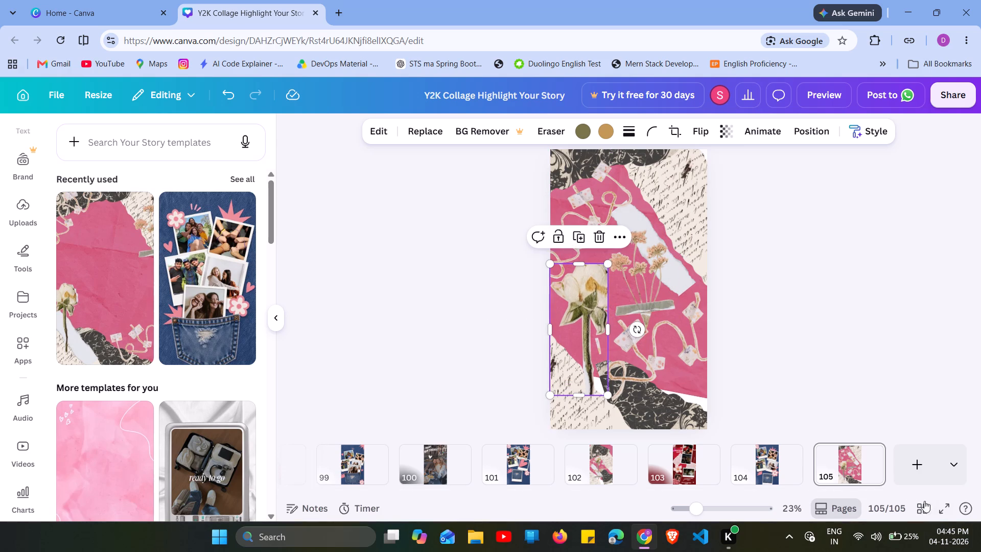
Add a new page 106 and apply the recently used denim pocket photo collage template to it.
left_click(923, 477)
left_click(228, 286)
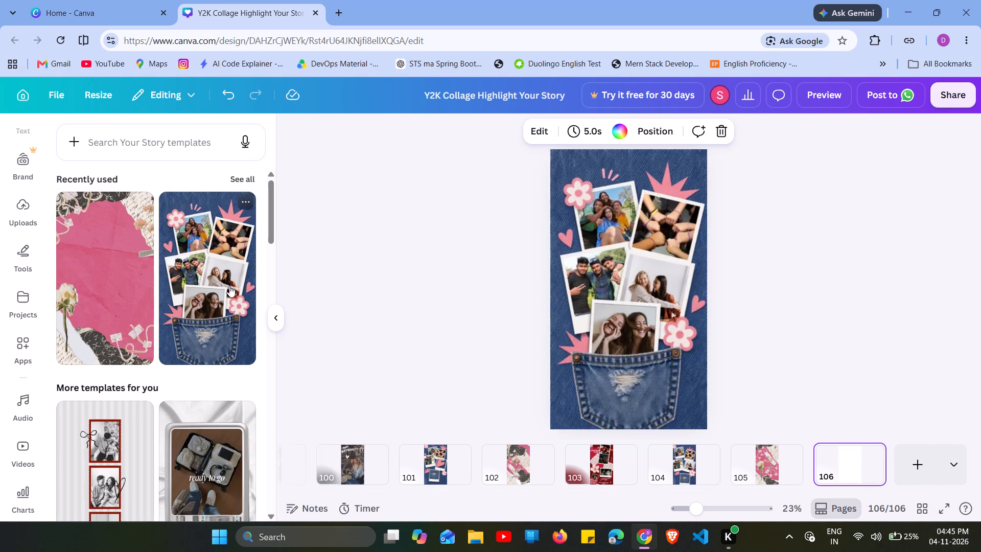
Shift the front photo of two laughing women, the lower pink flower and the lower-left starburst slightly upward.
left_click_drag(610, 329, 615, 319)
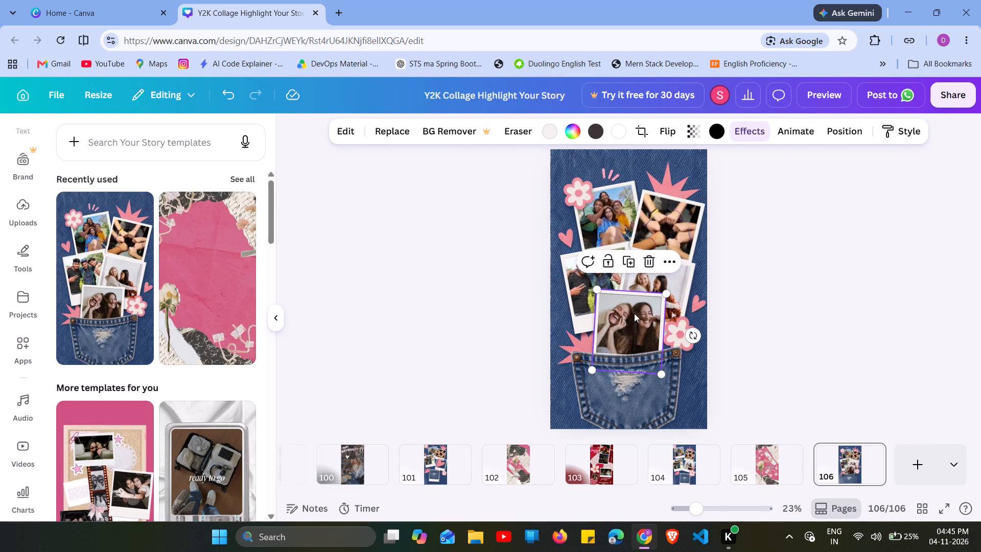
left_click_drag(670, 339, 669, 333)
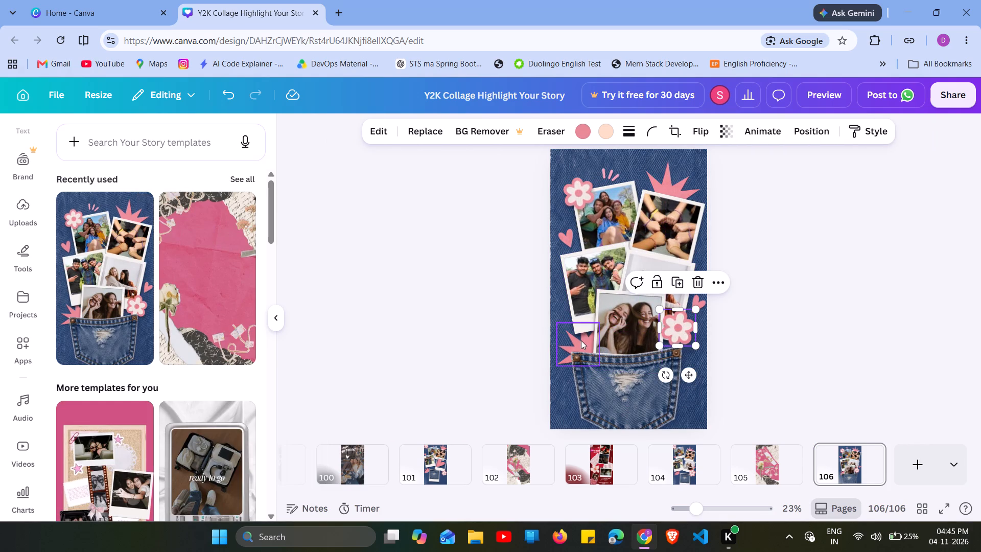
left_click_drag(581, 340, 580, 329)
Reposition the group photo at the collage's upper left, just below the pink flower.
left_click(611, 218)
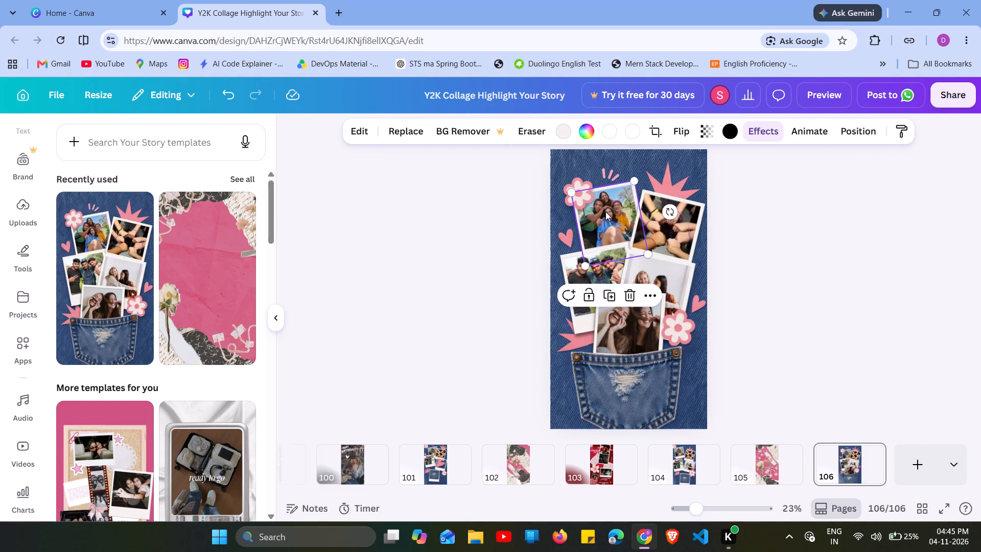
left_click_drag(605, 212, 605, 200)
left_click_drag(605, 200, 610, 223)
left_click_drag(603, 266, 601, 266)
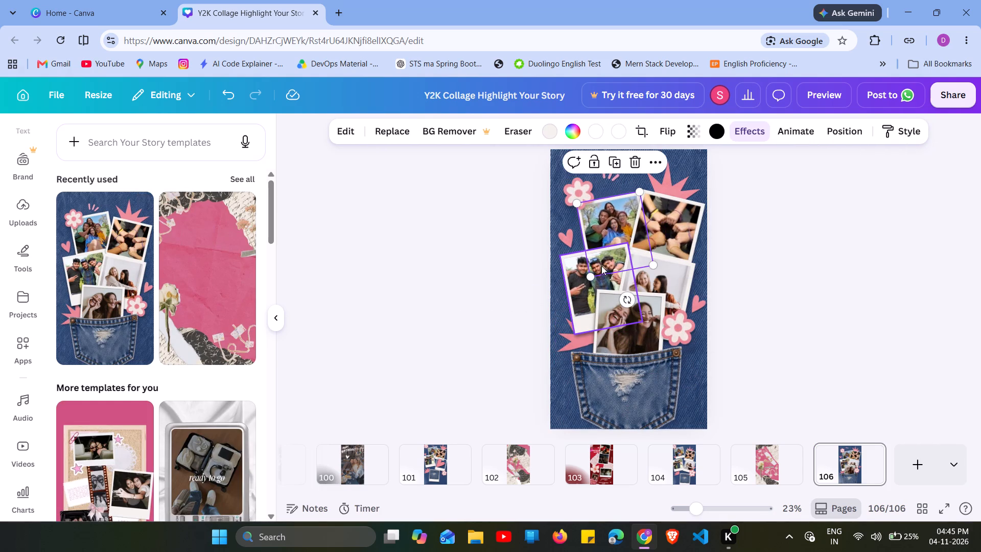
left_click_drag(601, 266, 602, 260)
left_click(602, 259)
Adjust the position of the three men's photo at the collage's middle left and nudge the joined-hands photo upward.
left_click_drag(582, 292, 582, 293)
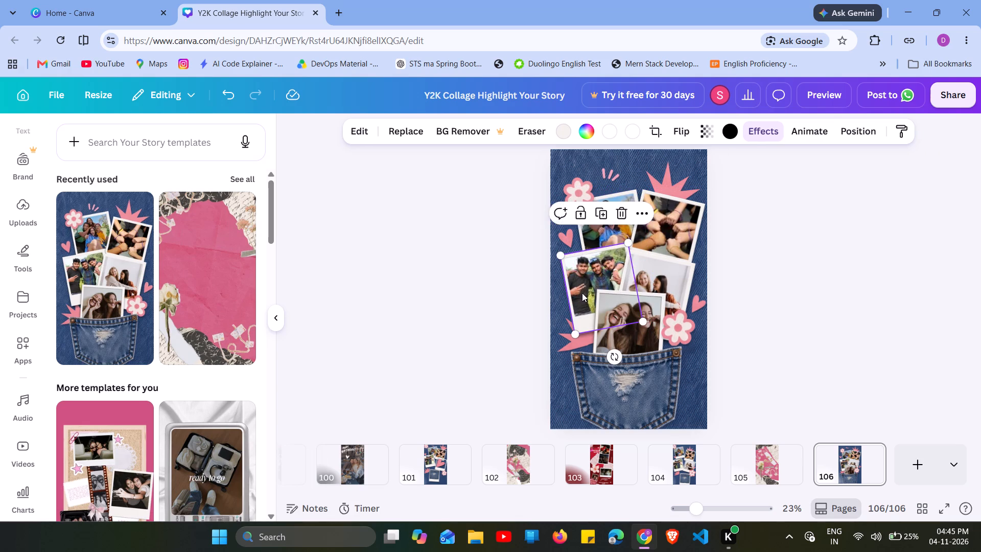
left_click_drag(582, 293, 576, 292)
left_click_drag(581, 291, 592, 289)
left_click_drag(623, 310, 623, 311)
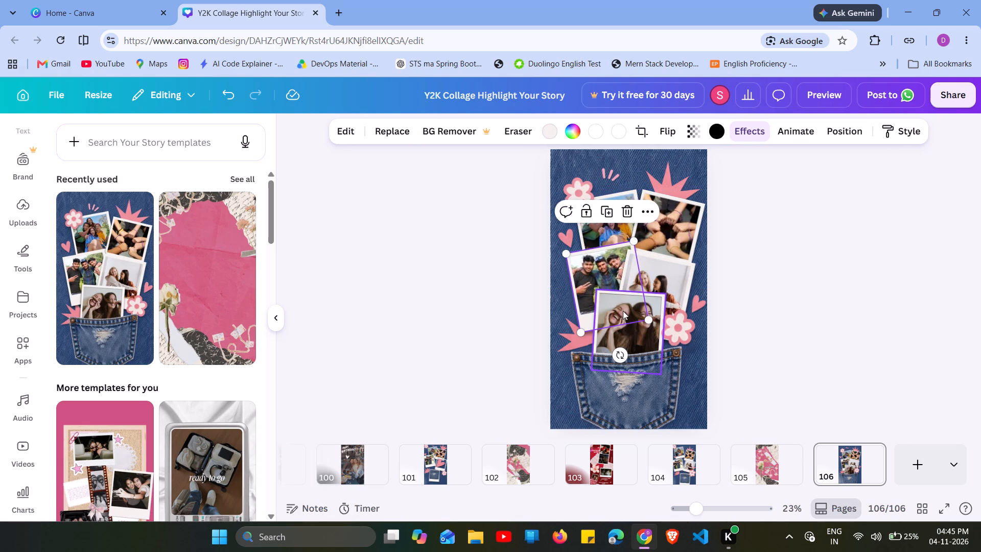
left_click_drag(623, 311, 623, 304)
left_click_drag(623, 303, 619, 309)
left_click(616, 311)
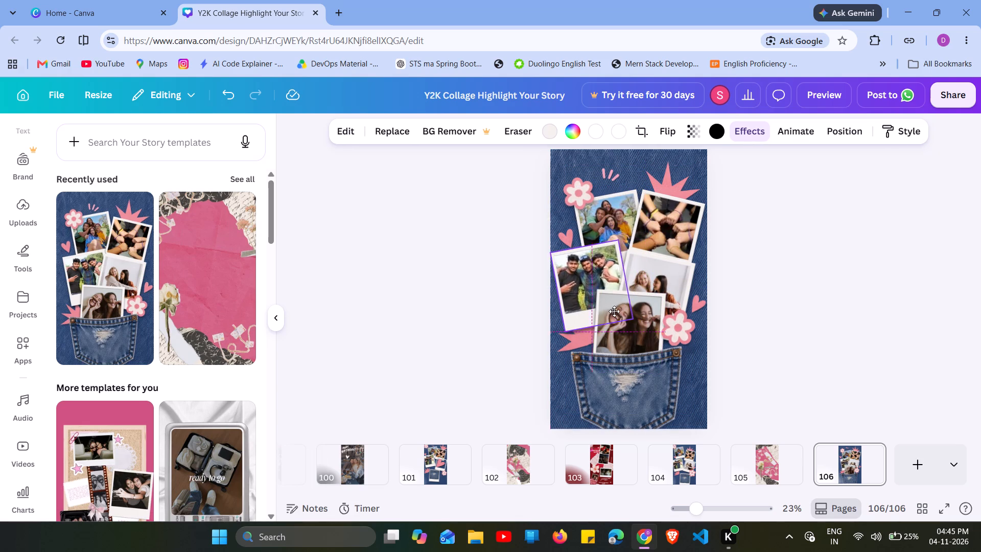
left_click_drag(615, 312, 616, 306)
left_click_drag(670, 220, 670, 215)
Move the denim pocket up so it overlaps the lower part of the two laughing women's photo.
left_click_drag(640, 378, 644, 372)
left_click_drag(644, 372, 642, 379)
left_click_drag(642, 379, 647, 366)
left_click_drag(628, 419, 629, 423)
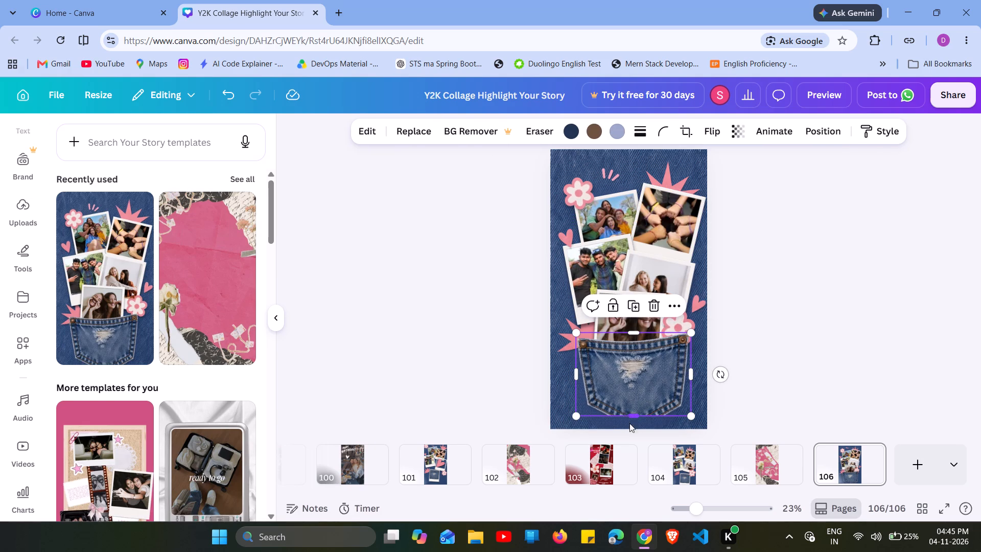
Stretch the denim pocket past the page's bottom and sides to about 3,116 by 1,479, with its top just below the front photo.
left_click_drag(629, 423, 641, 551)
left_click_drag(653, 386, 653, 392)
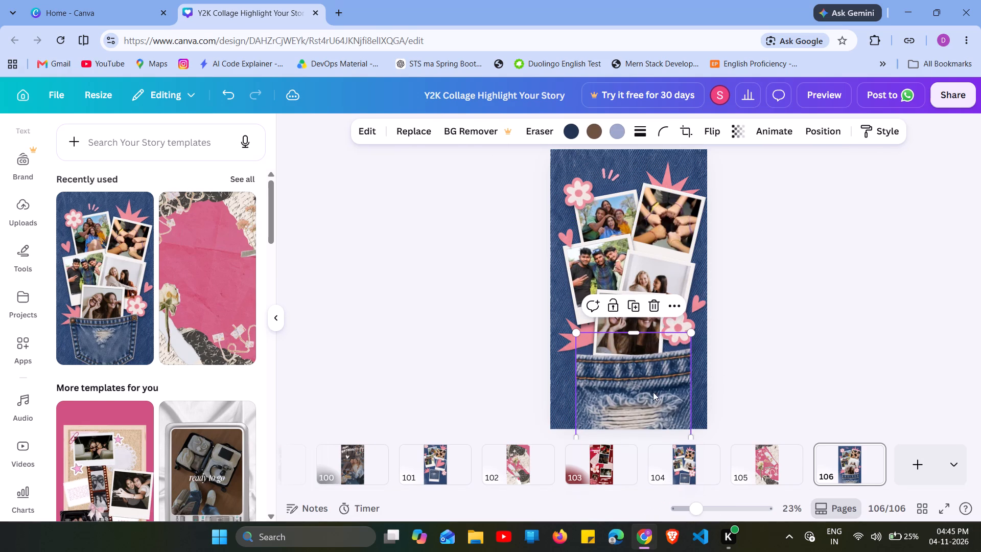
left_click_drag(653, 392, 653, 408)
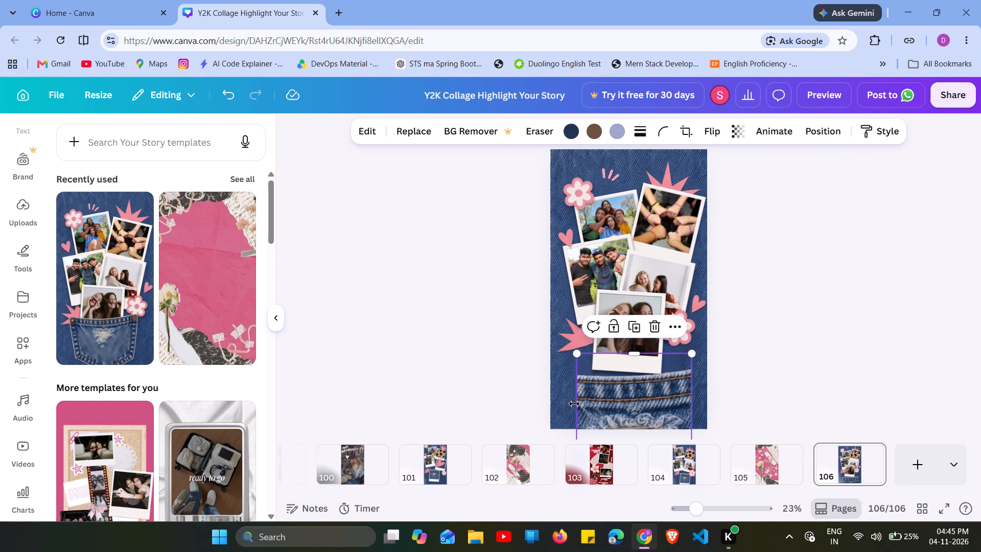
left_click_drag(574, 404, 529, 395)
left_click_drag(687, 397, 686, 397)
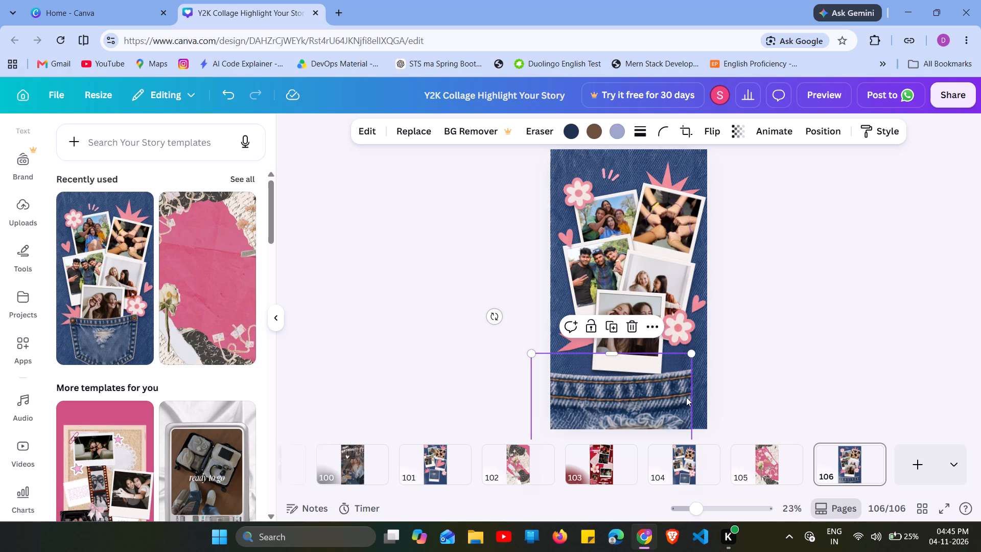
left_click_drag(686, 397, 980, 513)
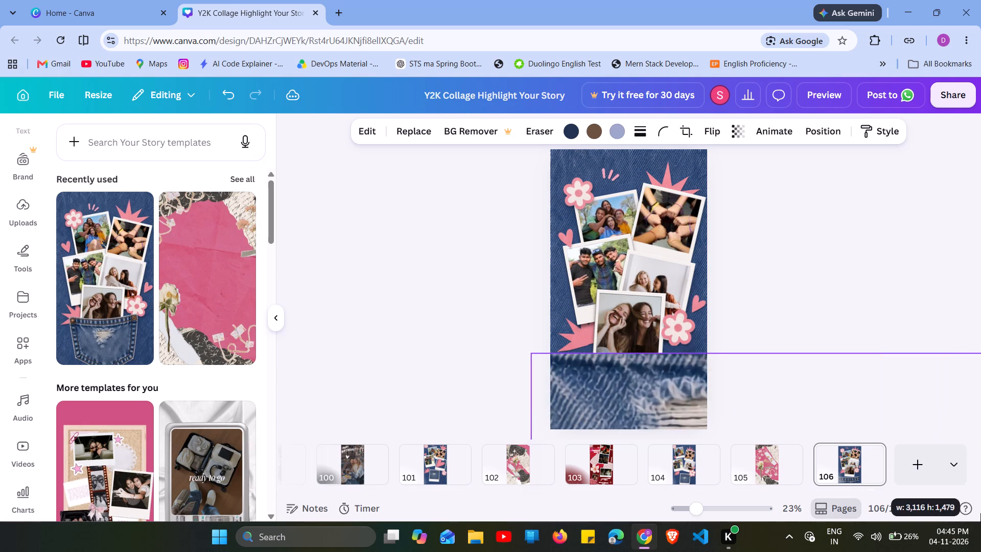
Shrink the denim pocket so it spans just past both side edges of page 106.
left_click_drag(980, 513, 718, 453)
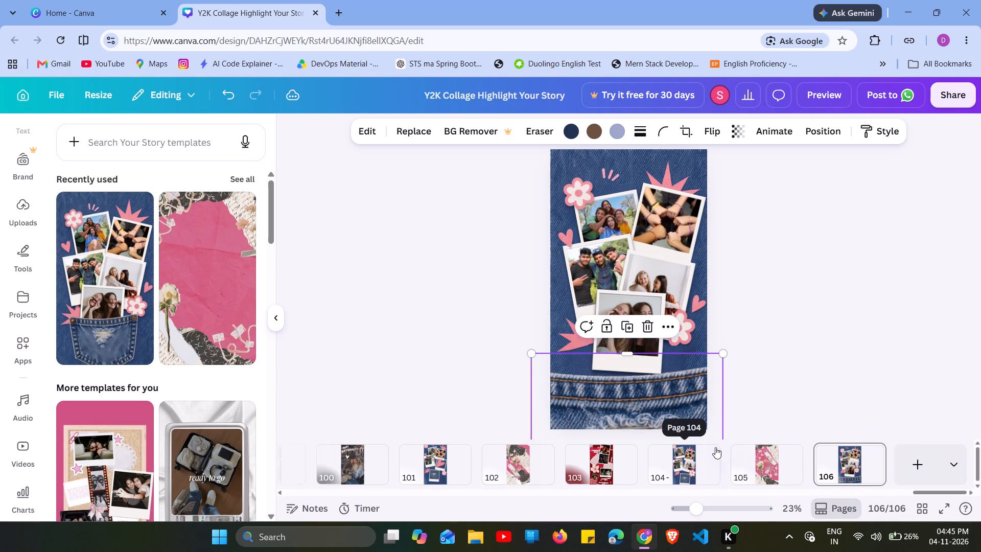
Move the two laughing women's photo down so its lower border tucks into the denim pocket.
left_click(618, 347)
left_click_drag(625, 337, 626, 356)
left_click(626, 355)
left_click(782, 248)
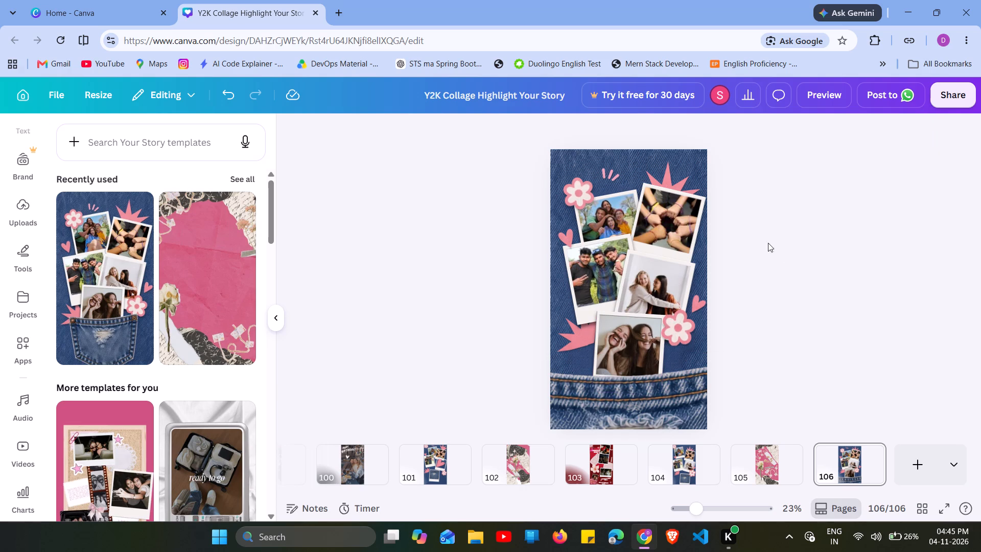
Move the upper pink flower into the page's top-left corner.
left_click_drag(582, 198, 566, 165)
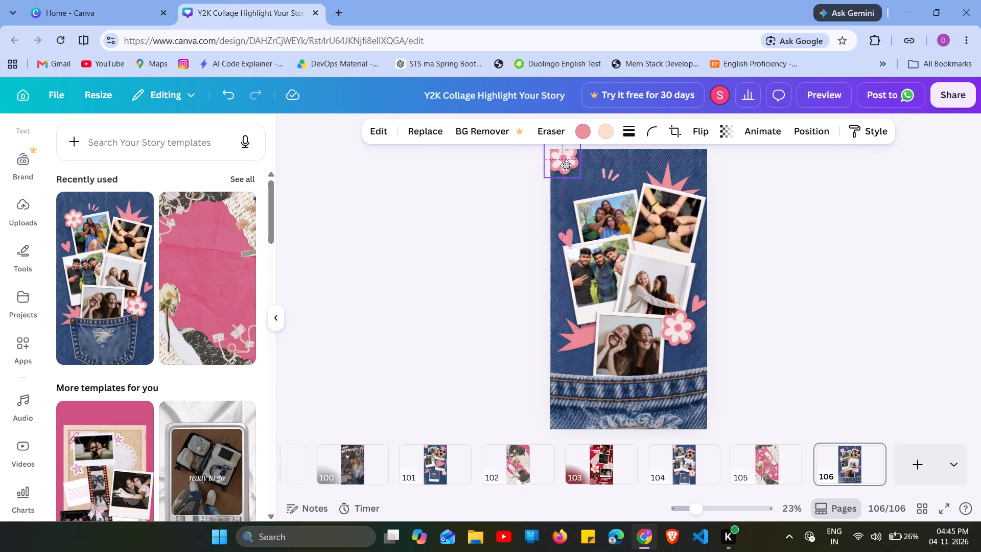
left_click_drag(566, 165, 568, 174)
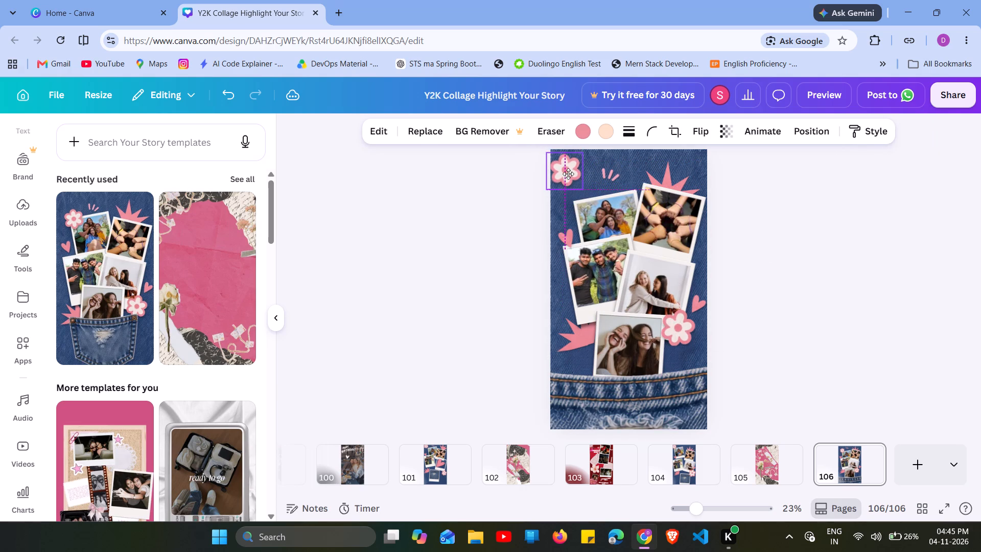
left_click_drag(568, 174, 569, 166)
left_click(593, 175)
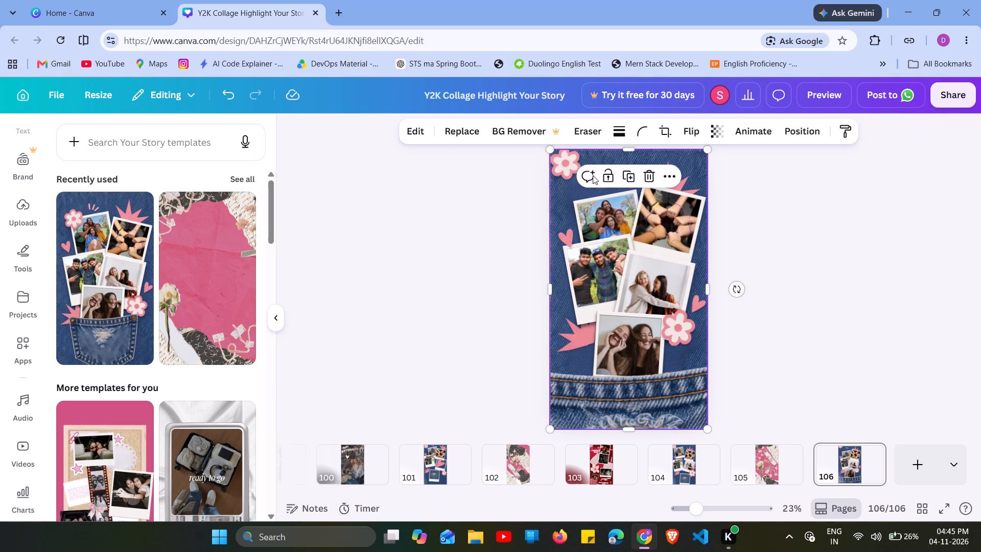
Shift the group photo up and left below the corner flower, and move the left heart to the page's left edge beside it.
left_click_drag(608, 216, 602, 204)
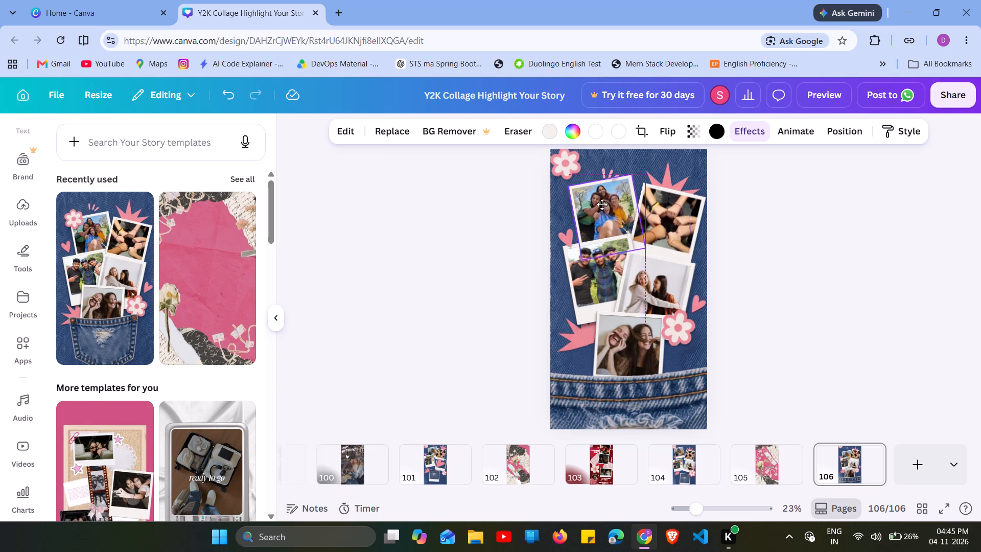
left_click_drag(602, 204, 597, 208)
left_click_drag(566, 240, 558, 225)
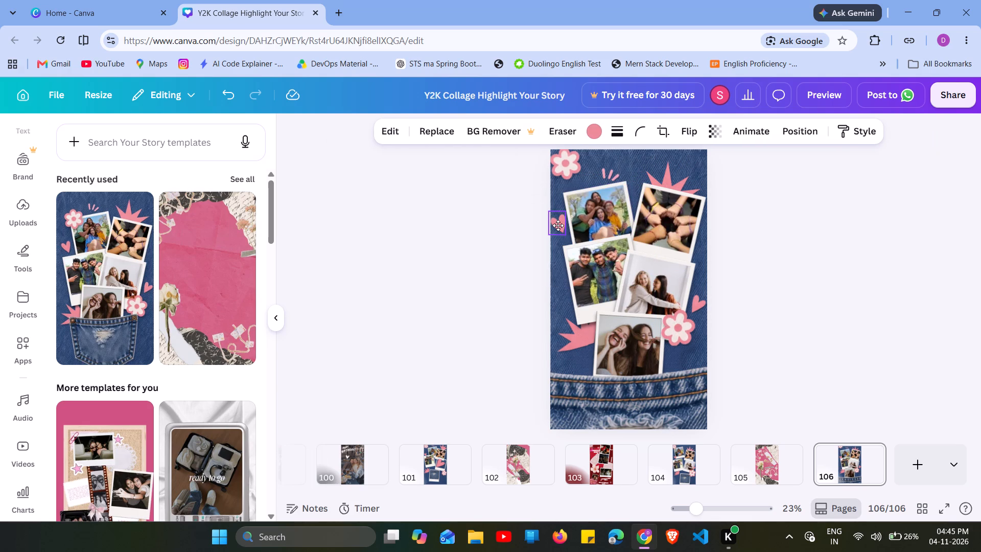
left_click_drag(558, 225, 558, 225)
left_click(558, 225)
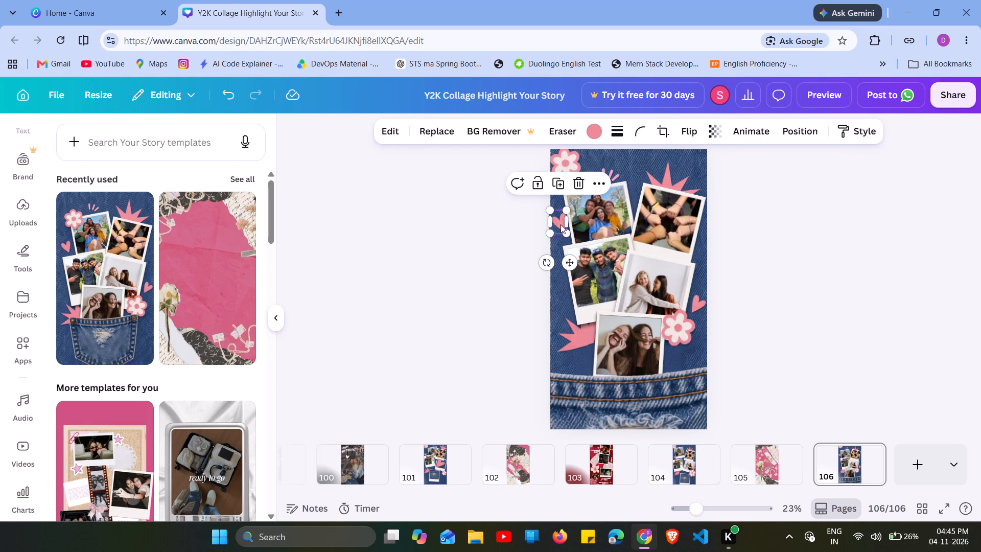
Move the upper pink starburst into the page's top-right corner so it extends slightly past the edges.
left_click_drag(668, 181, 683, 163)
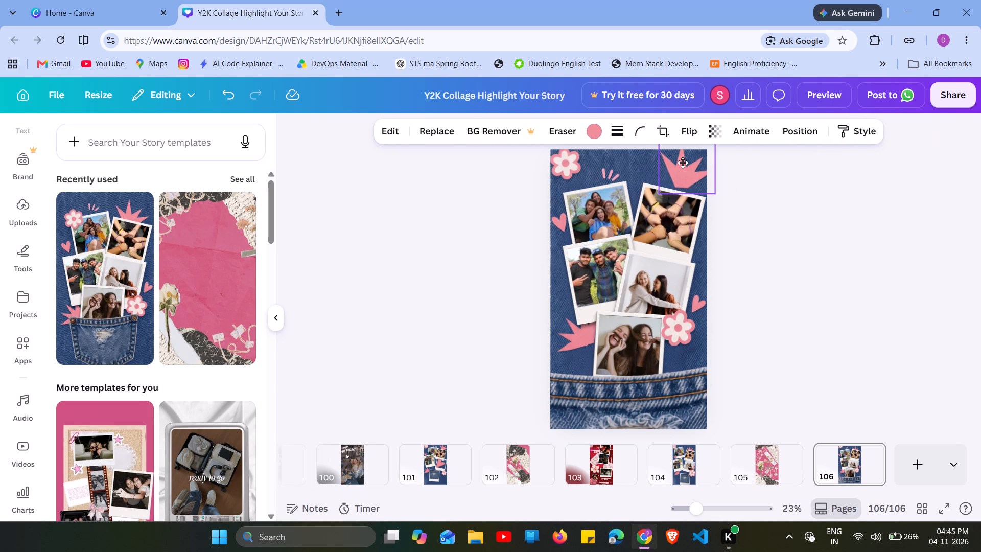
left_click_drag(683, 163, 693, 167)
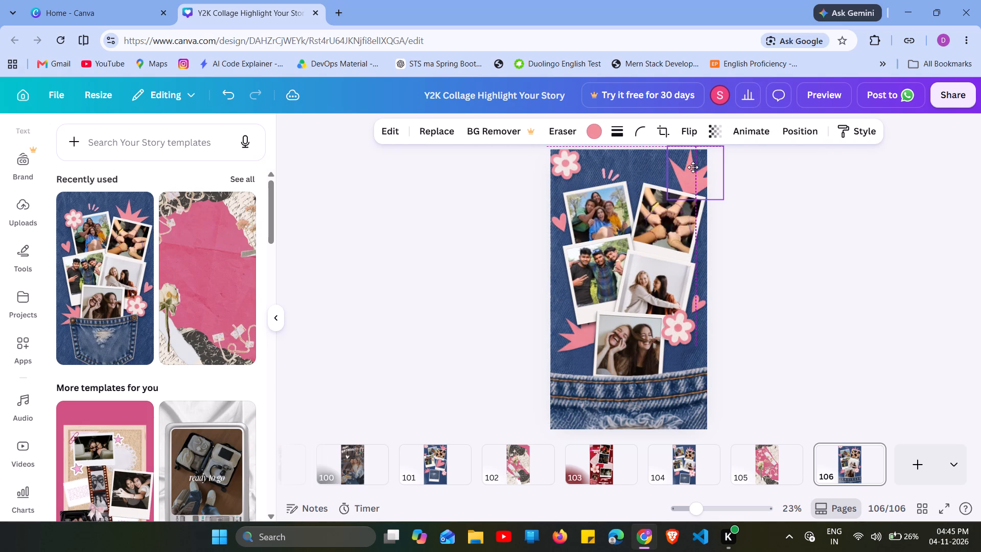
left_click_drag(693, 167, 692, 161)
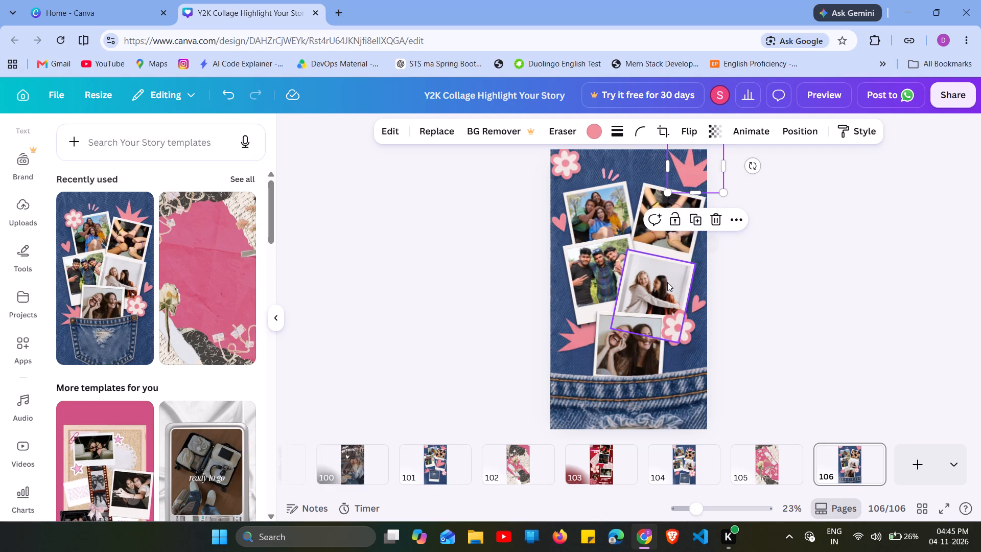
Move the joined-hands photo up and right over the corner starburst, and raise the embracing women's photo to just beneath it.
left_click(647, 236)
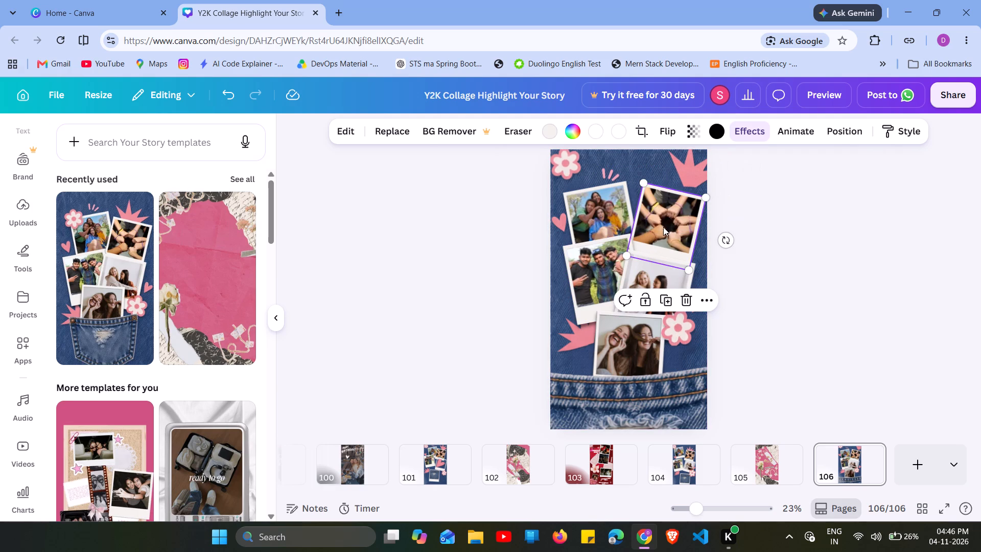
left_click_drag(664, 226, 672, 213)
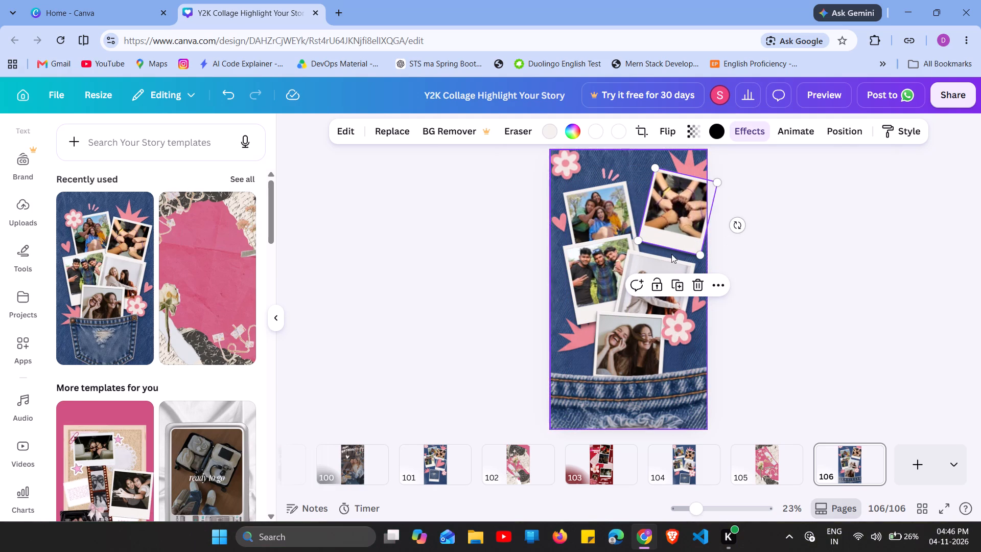
left_click(893, 162)
left_click_drag(664, 288, 663, 288)
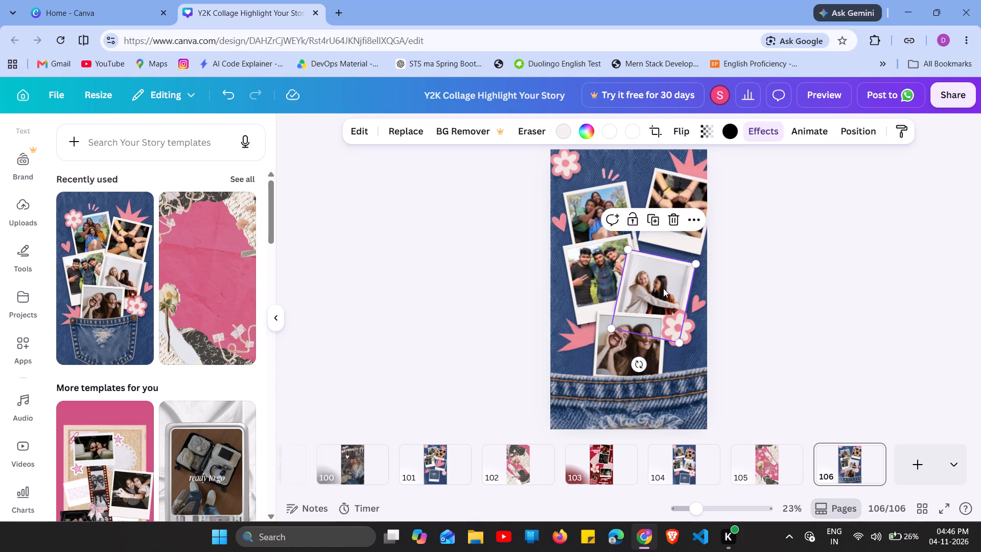
left_click_drag(663, 288, 673, 265)
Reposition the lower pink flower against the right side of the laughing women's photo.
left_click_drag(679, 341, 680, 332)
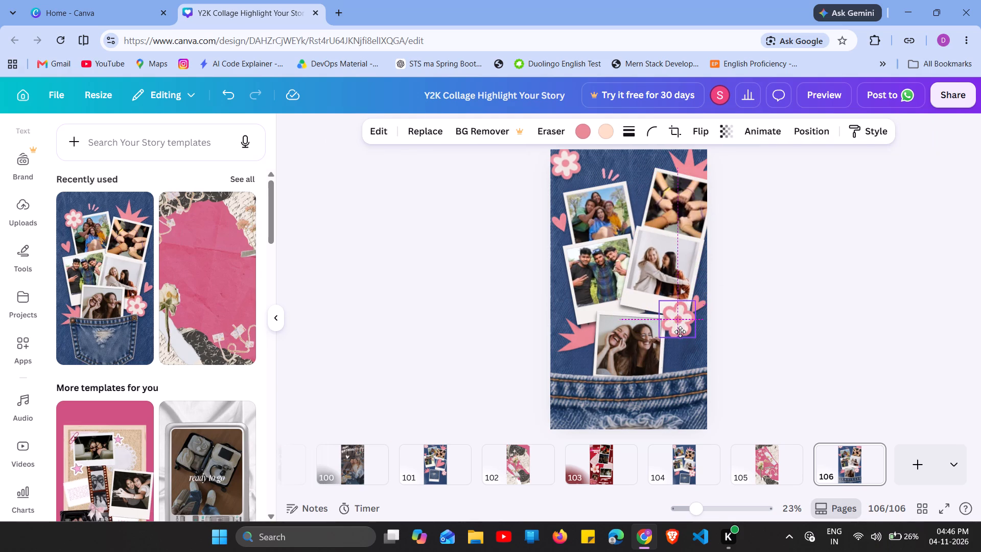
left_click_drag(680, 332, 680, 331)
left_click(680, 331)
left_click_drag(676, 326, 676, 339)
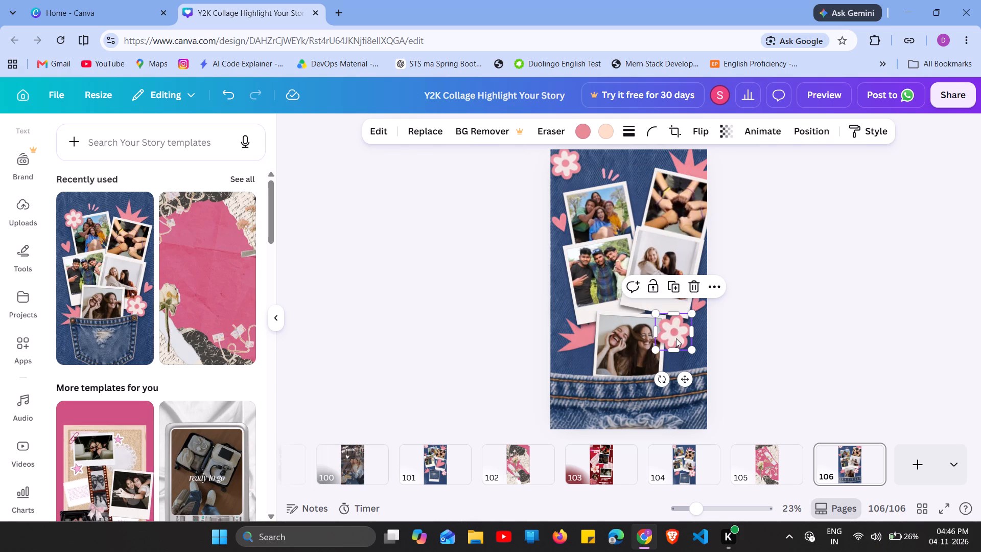
Lower the pink starburst at the page's lower left so its base tucks behind the denim pocket.
left_click_drag(564, 333, 563, 333)
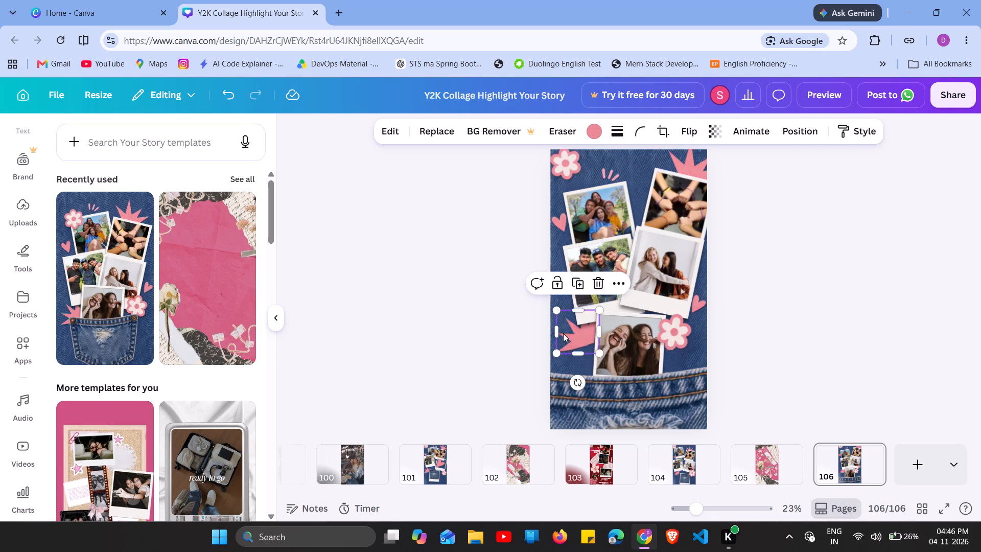
left_click_drag(563, 333, 563, 350)
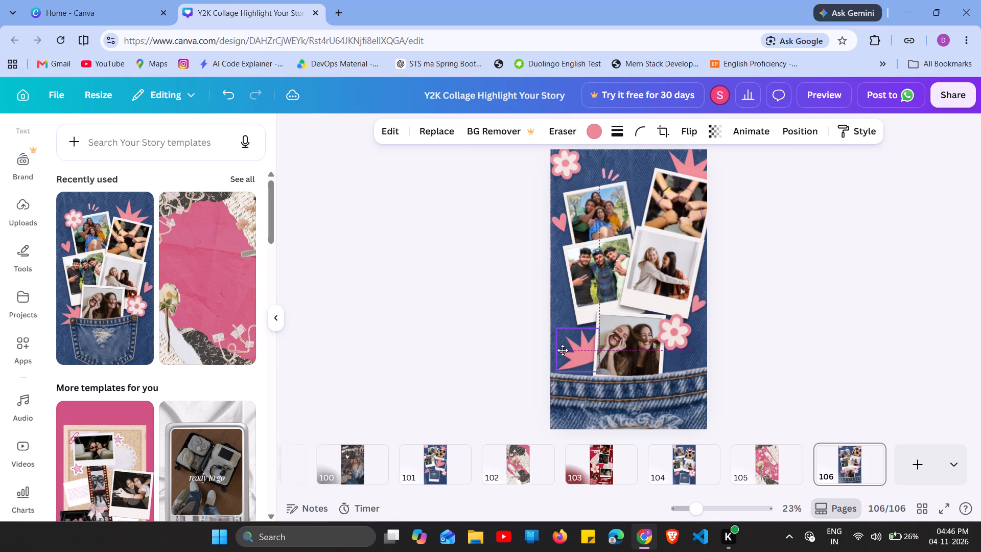
left_click_drag(563, 350, 561, 362)
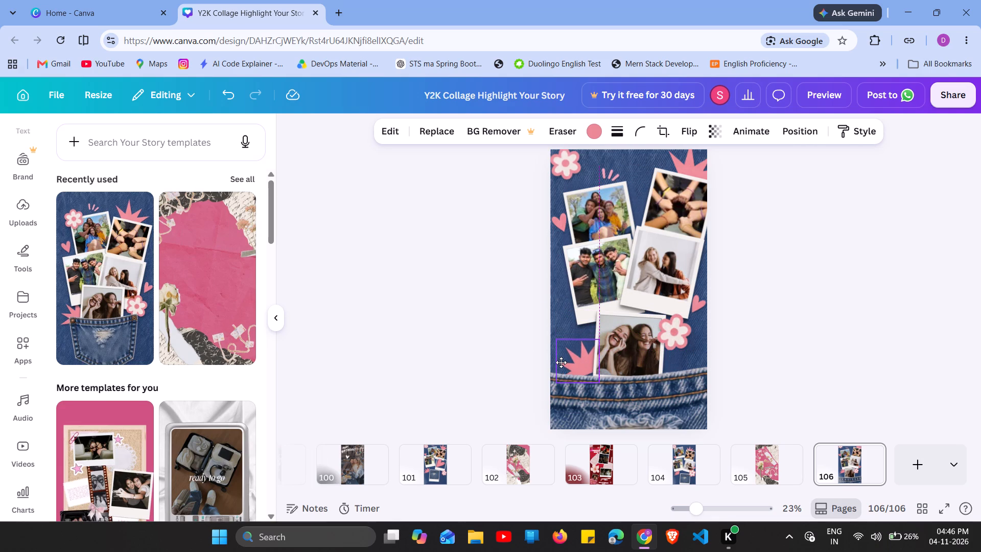
left_click_drag(561, 362, 561, 367)
left_click(698, 329)
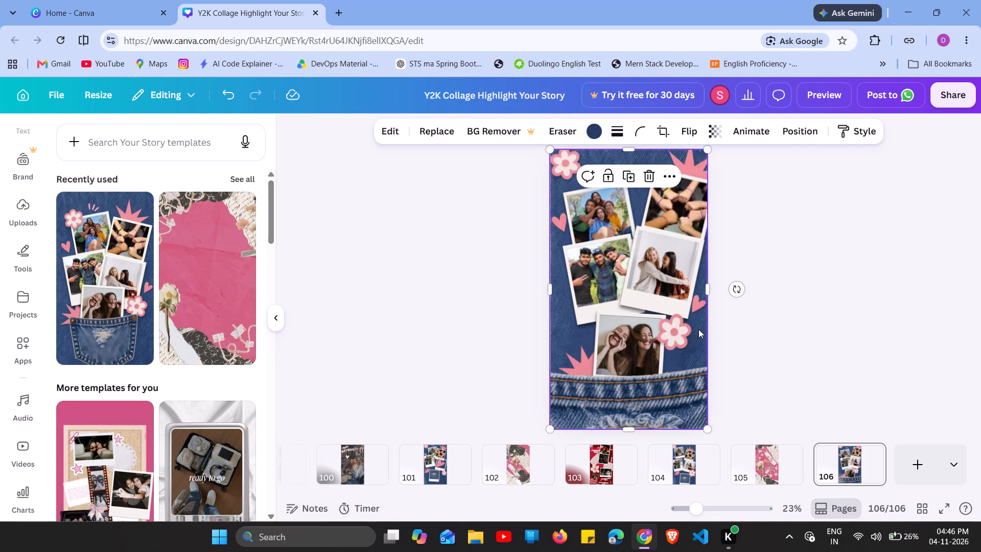
Enlarge the lower pink flower and place it at the page's right edge, with its base tucked behind the denim pocket.
left_click_drag(679, 326, 682, 338)
left_click_drag(697, 344, 709, 350)
left_click_drag(691, 362, 686, 378)
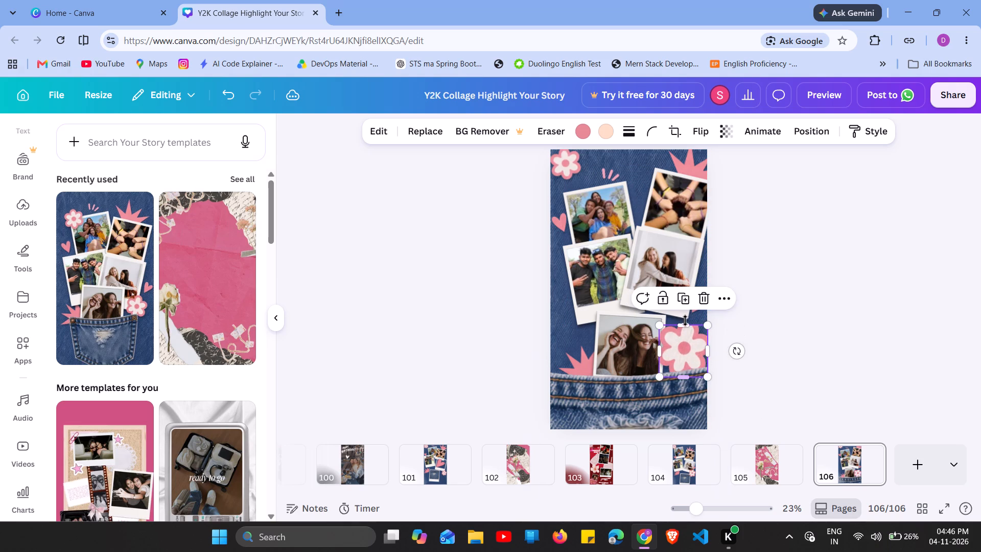
left_click_drag(686, 320, 699, 329)
left_click(699, 329)
left_click_drag(689, 335, 699, 343)
left_click(809, 310)
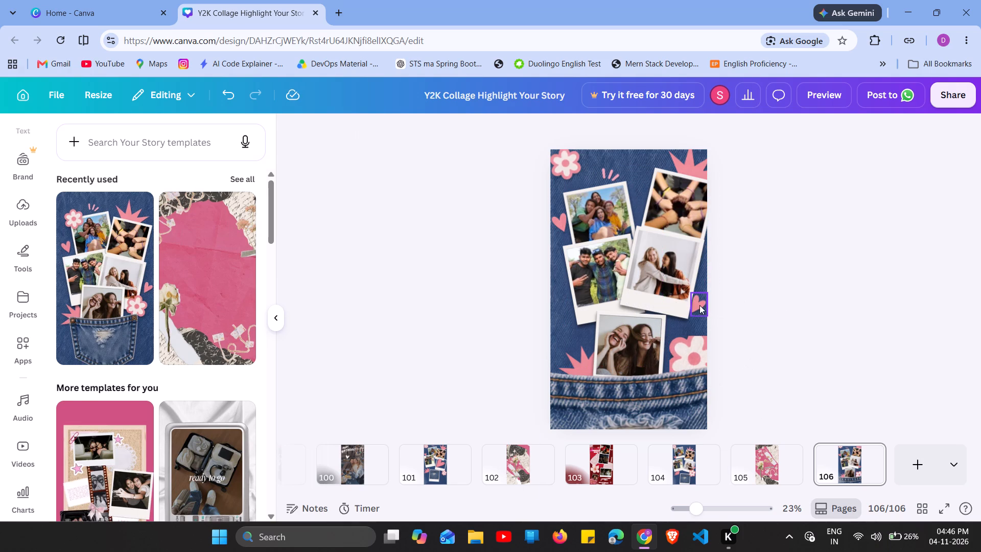
Move the right heart down to just above the enlarged flower, and nudge the laughing women's photo slightly up and left.
left_click_drag(698, 305, 697, 320)
left_click(786, 313)
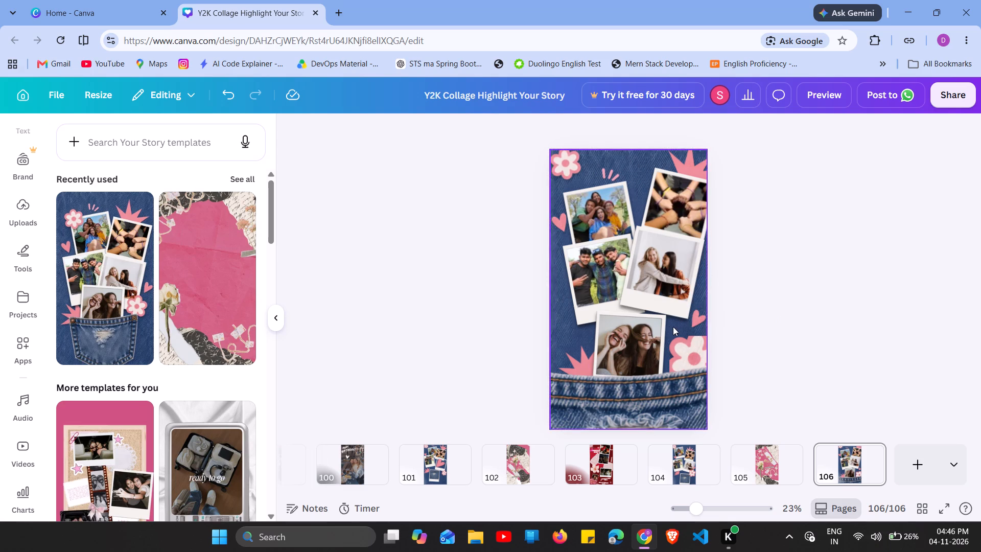
left_click_drag(656, 324, 655, 319)
left_click(838, 288)
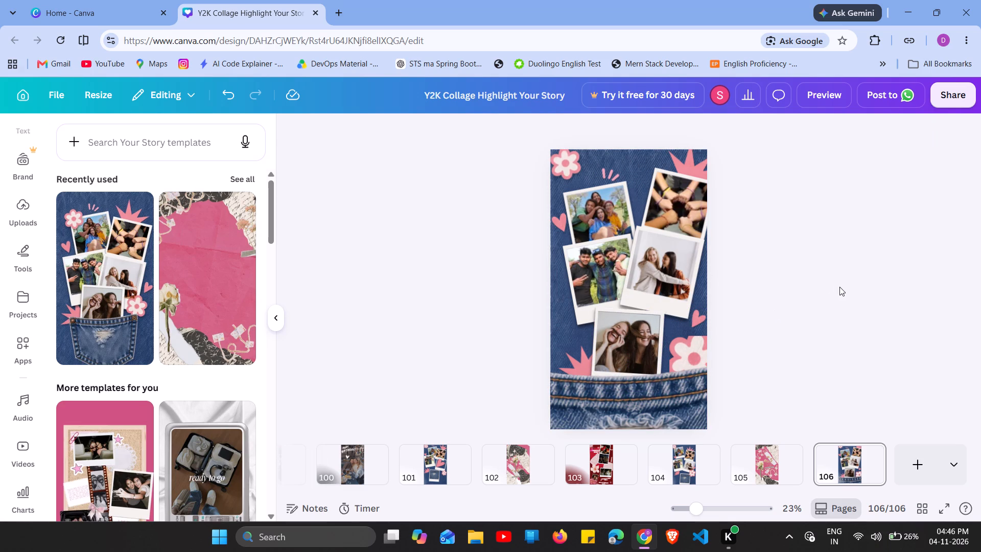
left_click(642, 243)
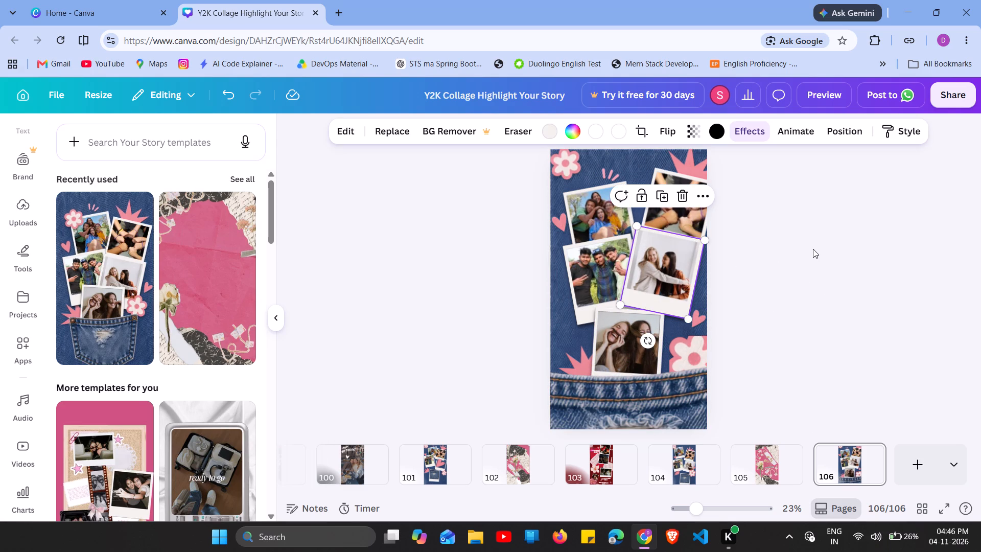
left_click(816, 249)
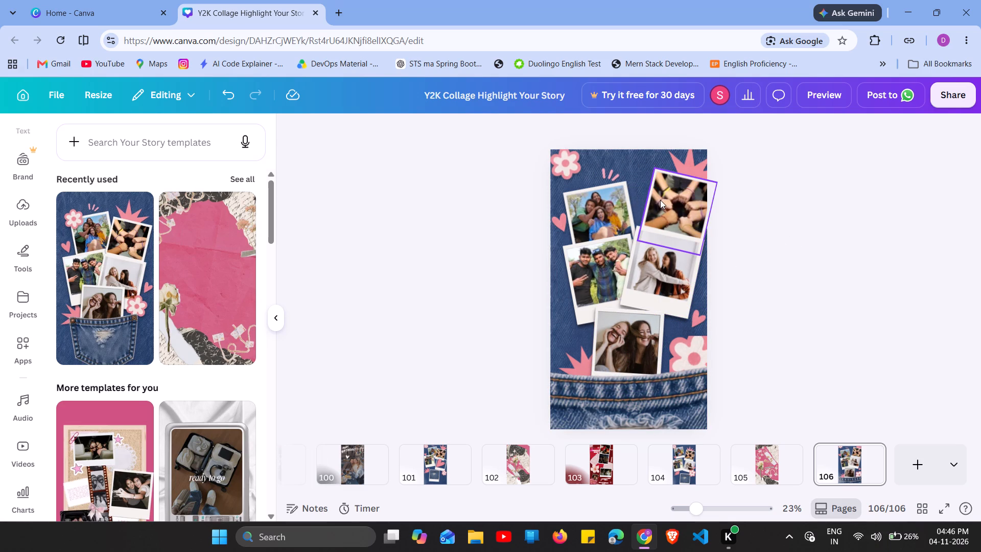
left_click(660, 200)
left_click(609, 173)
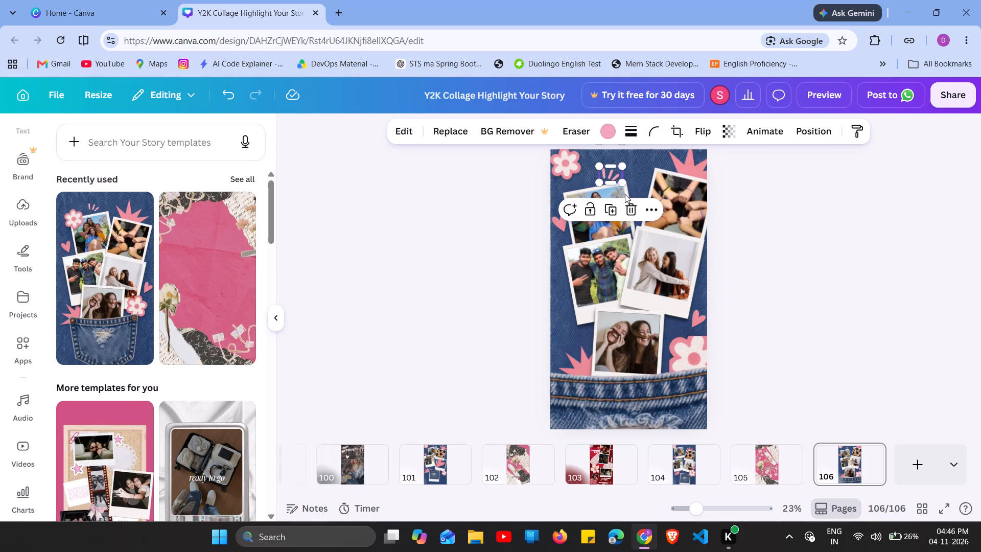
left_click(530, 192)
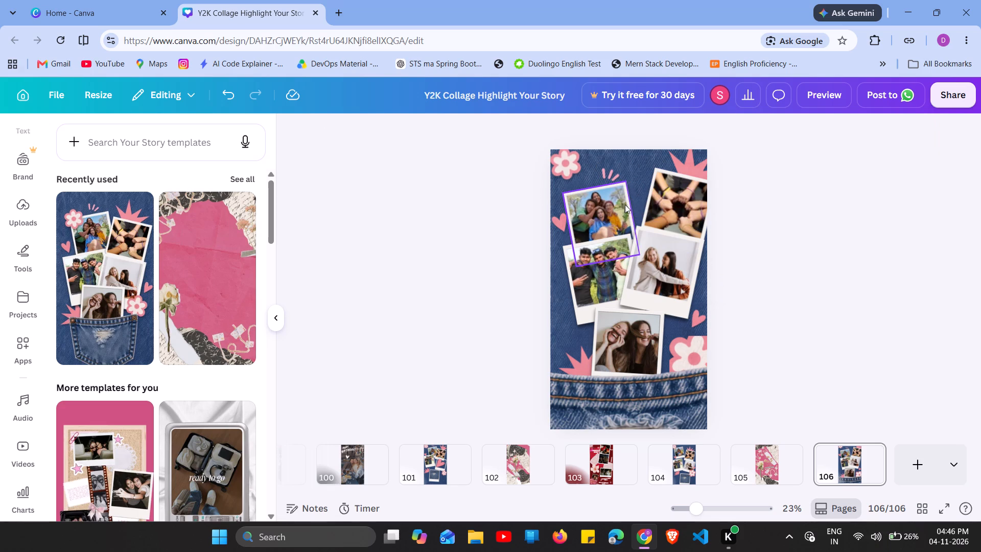
Nudge the joined-hands photo left so its outer corner sits near the page's right edge.
left_click(667, 217)
left_click_drag(666, 218, 661, 218)
left_click(773, 246)
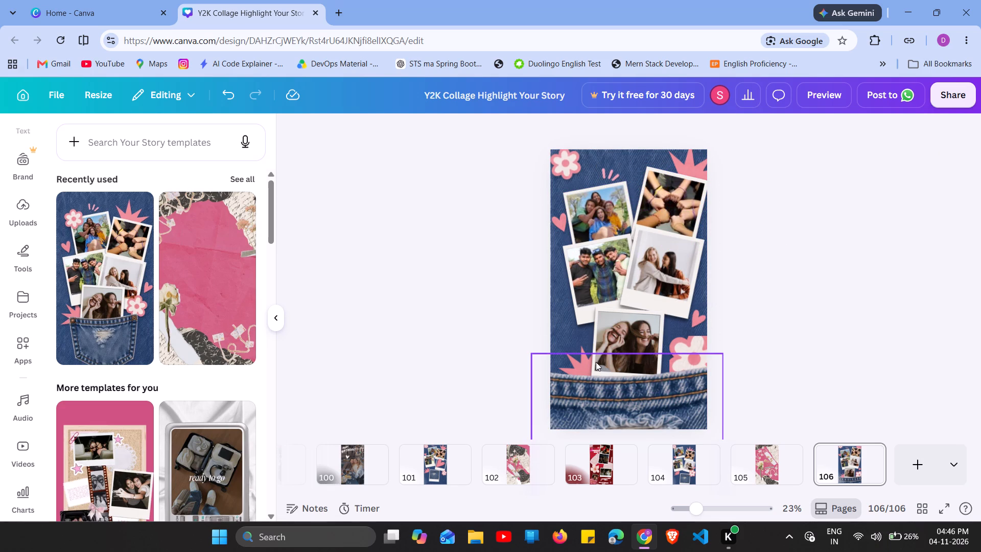
Fine-tune the lower-left starburst's position and nudge the heart above the lower flower slightly toward the page's right edge.
left_click(580, 353)
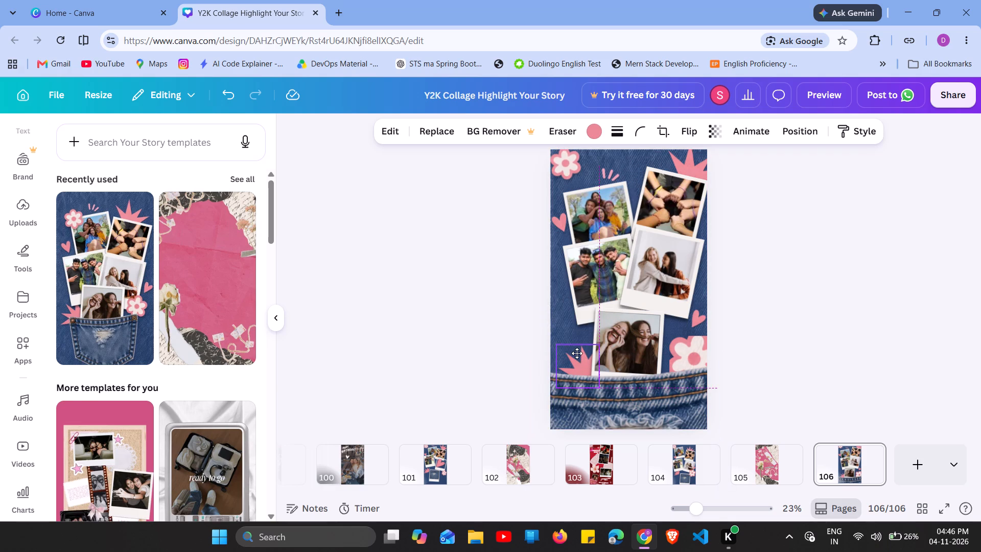
left_click(801, 342)
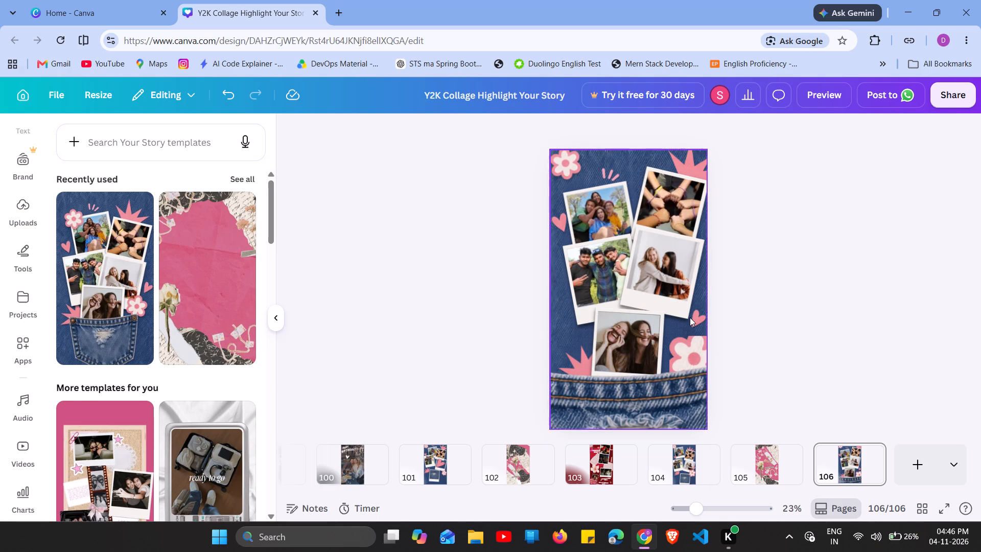
left_click(697, 318)
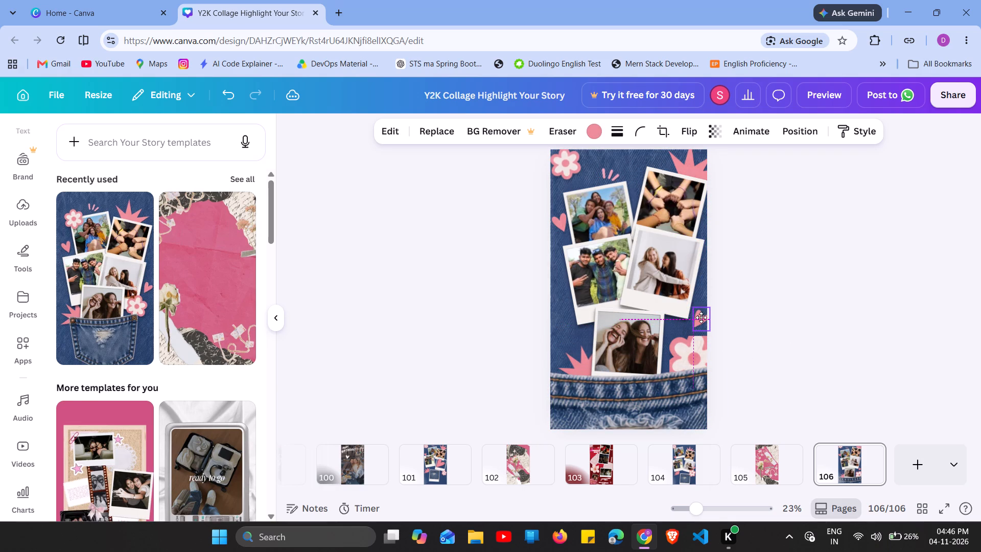
left_click(787, 339)
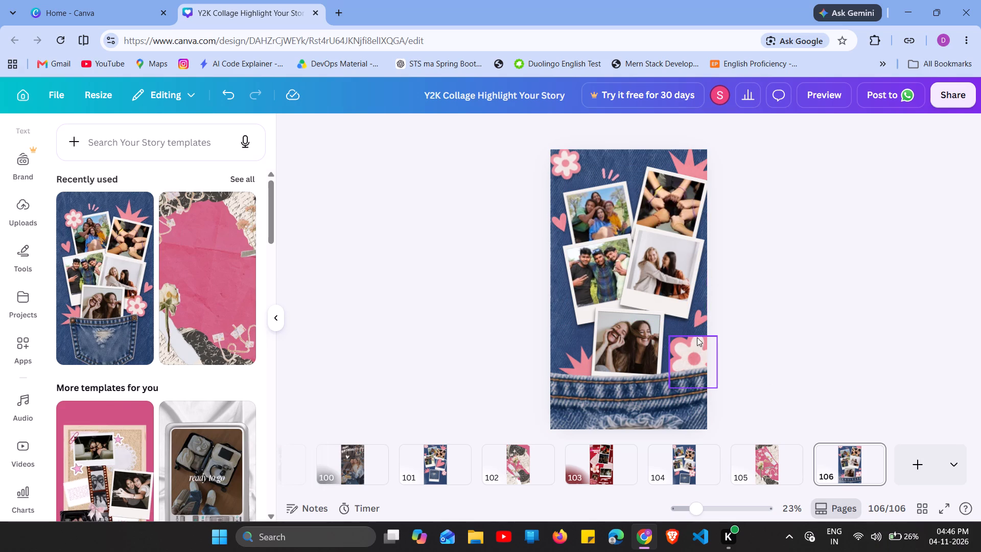
Stretch the large pink flower slightly taller by raising its top edge toward the heart.
left_click(697, 331)
left_click(693, 341)
left_click_drag(694, 336, 697, 329)
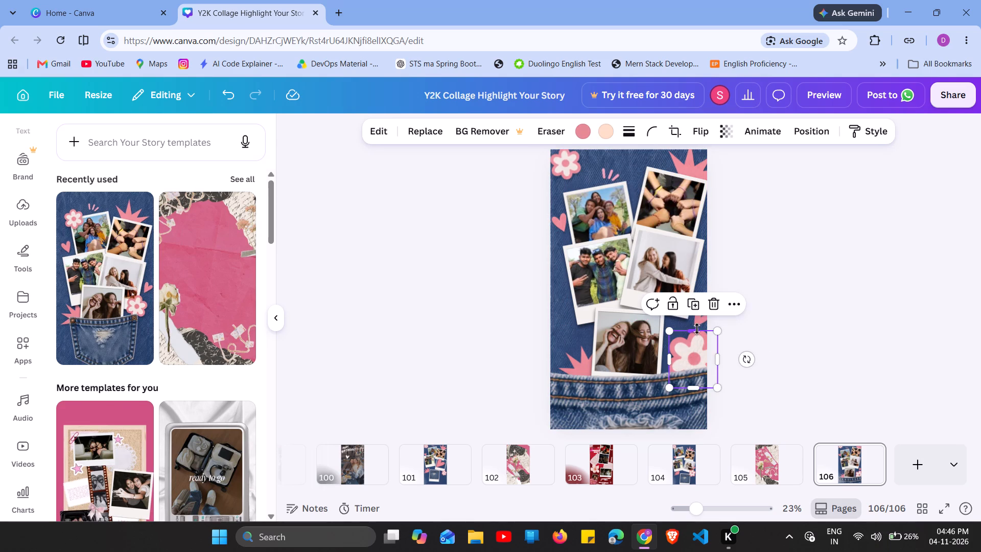
left_click(835, 327)
Nudge the photo of the two embracing women slightly down and toward the page's right edge.
left_click_drag(663, 255, 664, 263)
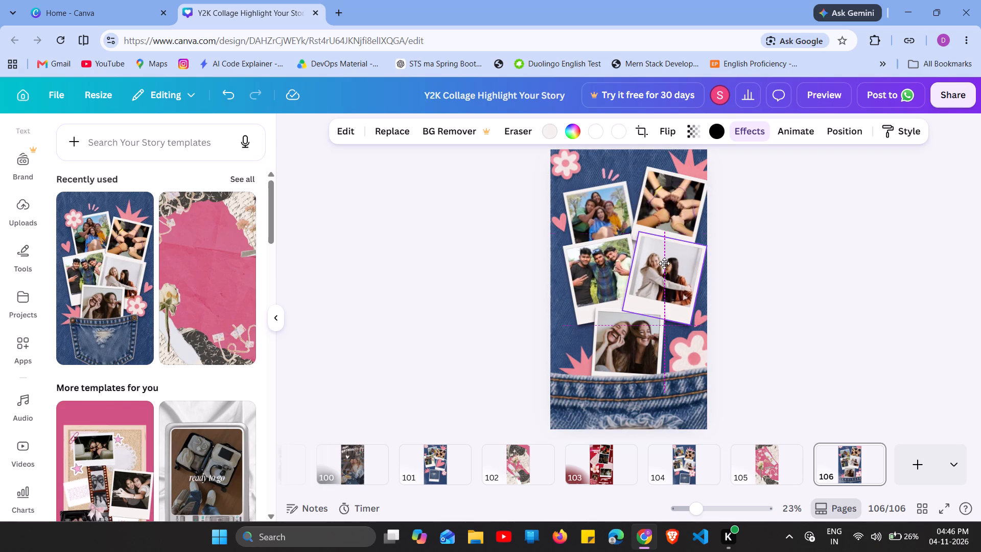
left_click_drag(664, 263, 664, 265)
left_click(654, 279)
left_click_drag(655, 274, 655, 281)
left_click_drag(655, 281, 659, 275)
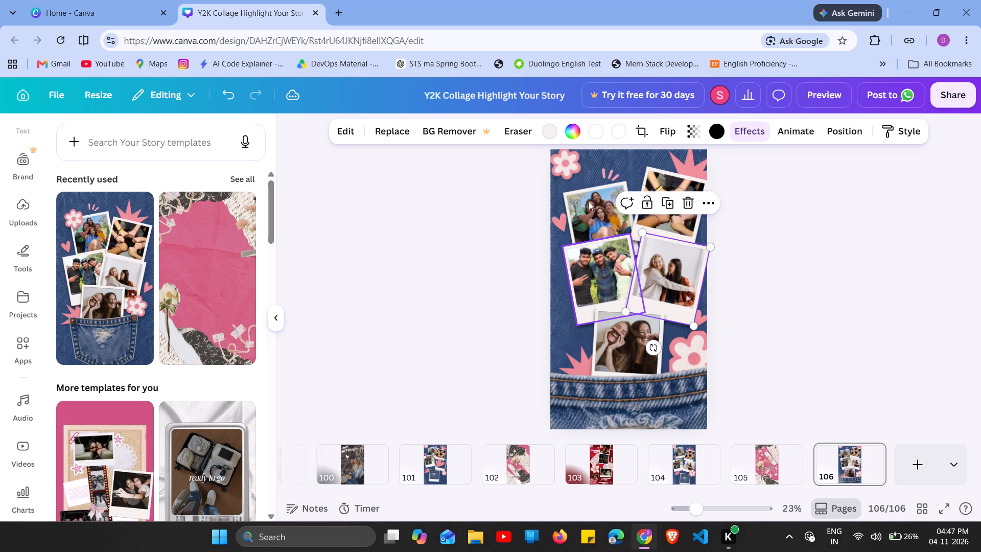
Shift the friends' group photo near the page's top slightly toward the joined-hands photo.
left_click(589, 202)
left_click_drag(575, 195, 571, 202)
left_click_drag(585, 209, 591, 208)
left_click(679, 203)
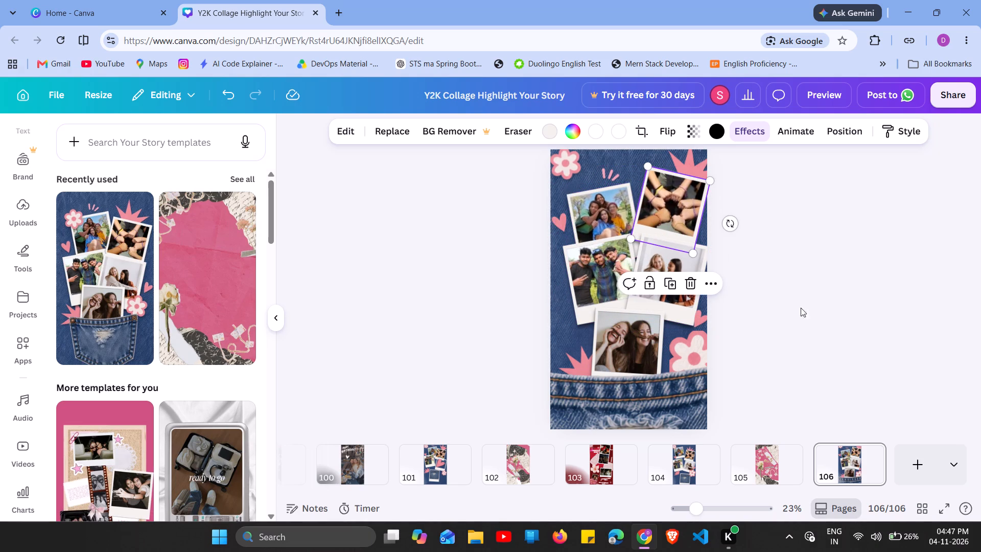
left_click(826, 319)
Move the laughing women's photo slightly right, keeping its lower edge tucked behind the denim pocket.
left_click(629, 342)
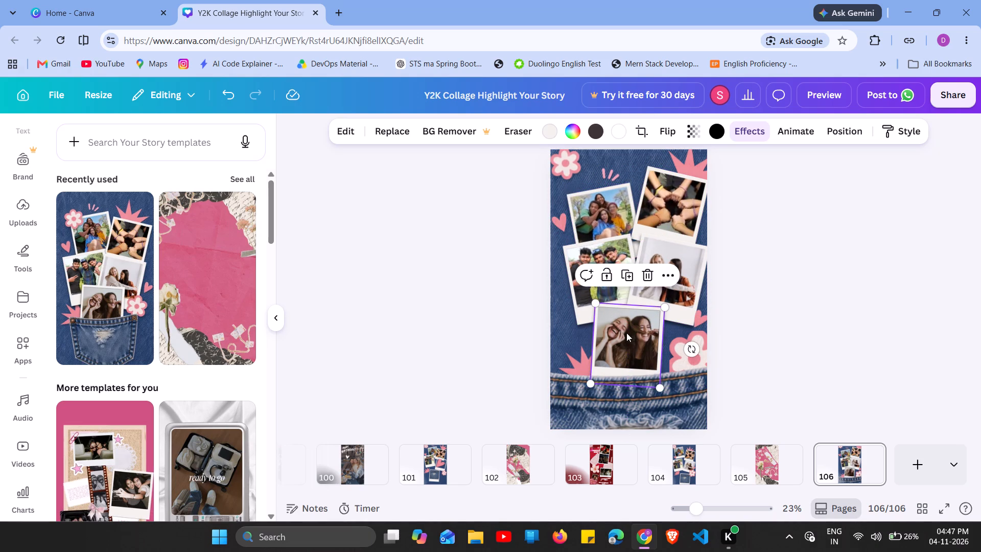
left_click_drag(626, 333, 642, 339)
left_click_drag(641, 337, 639, 327)
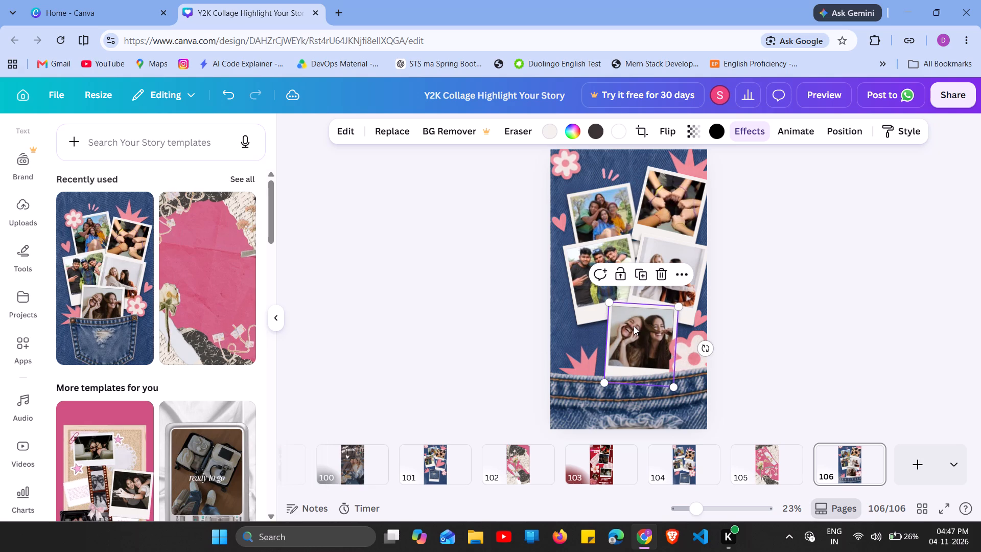
left_click_drag(627, 327, 622, 327)
Fine-tune the spacing of the friends' group, joined-hands and embracing women's photos in the upper half of the collage.
left_click_drag(604, 204, 605, 200)
left_click_drag(691, 206, 690, 212)
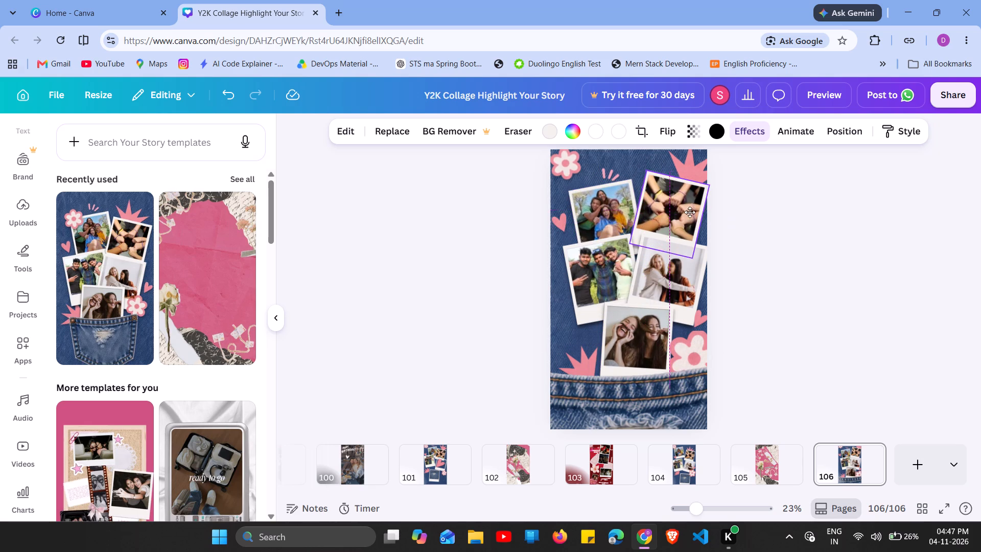
left_click_drag(690, 212, 689, 213)
left_click_drag(668, 268, 671, 264)
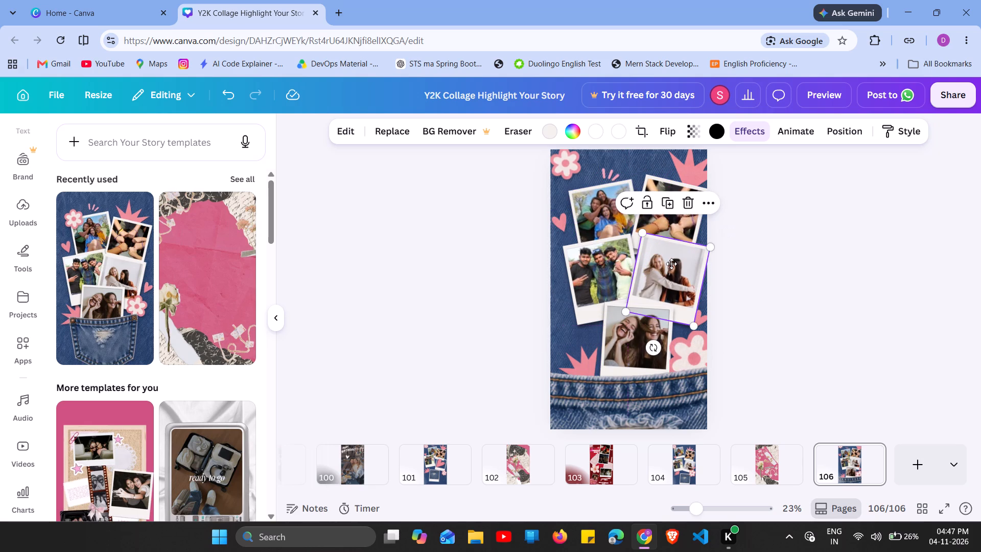
left_click_drag(671, 264, 672, 263)
left_click(754, 265)
Move the heart above the lower flower across to the page's left edge, above the lower starburst.
left_click_drag(699, 320, 685, 321)
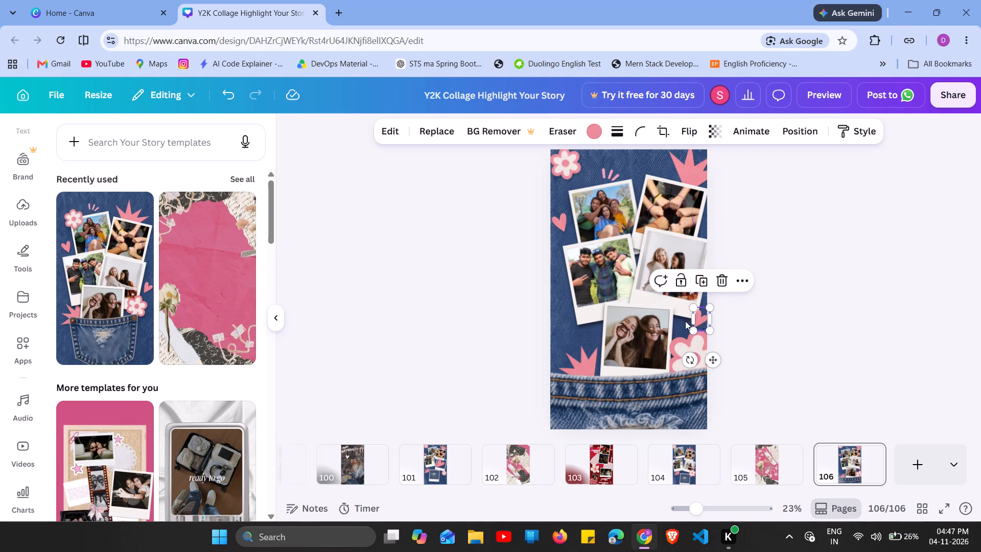
left_click_drag(685, 321, 559, 322)
left_click(694, 328)
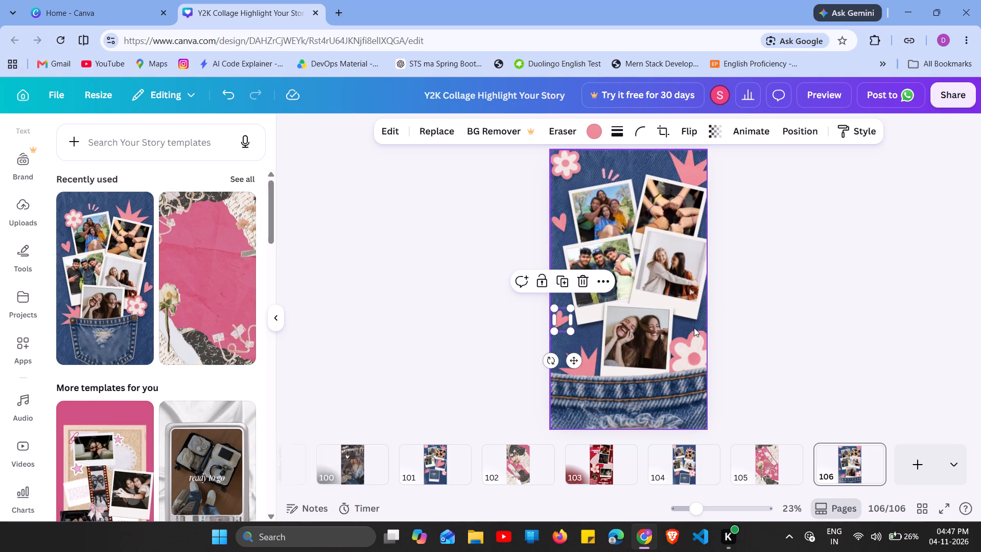
Nudge the laughing women's photo slightly farther right beneath the embracing women's photo.
left_click_drag(641, 317, 650, 314)
left_click_drag(650, 314, 645, 314)
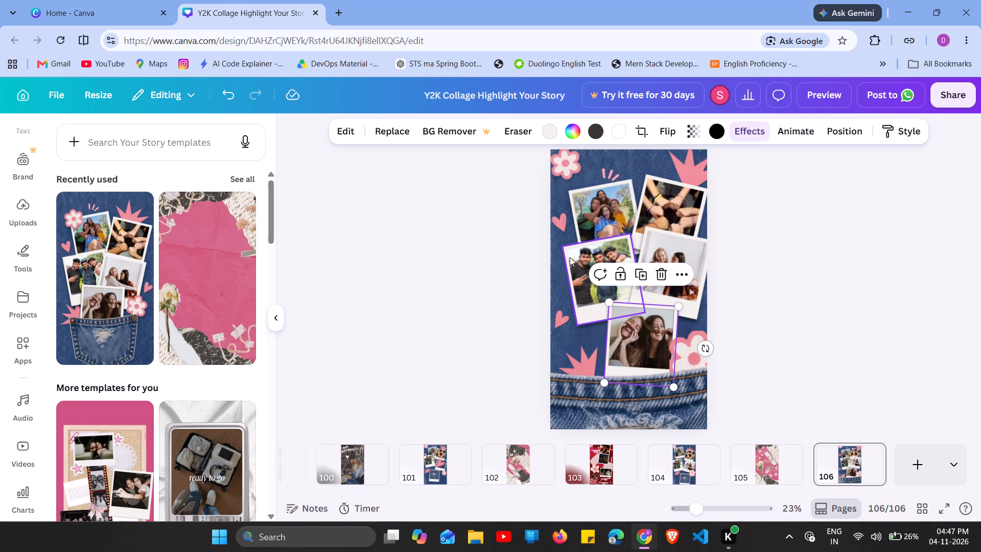
left_click(569, 257)
left_click(780, 286)
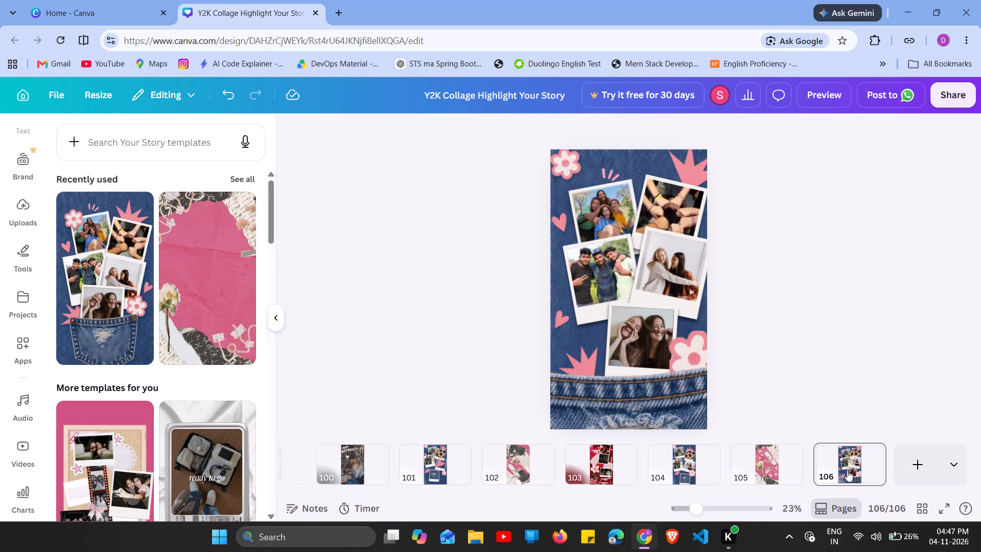
Add page 107 and apply the recently used pink torn-paper scrapbook template with the white rose.
left_click(916, 468)
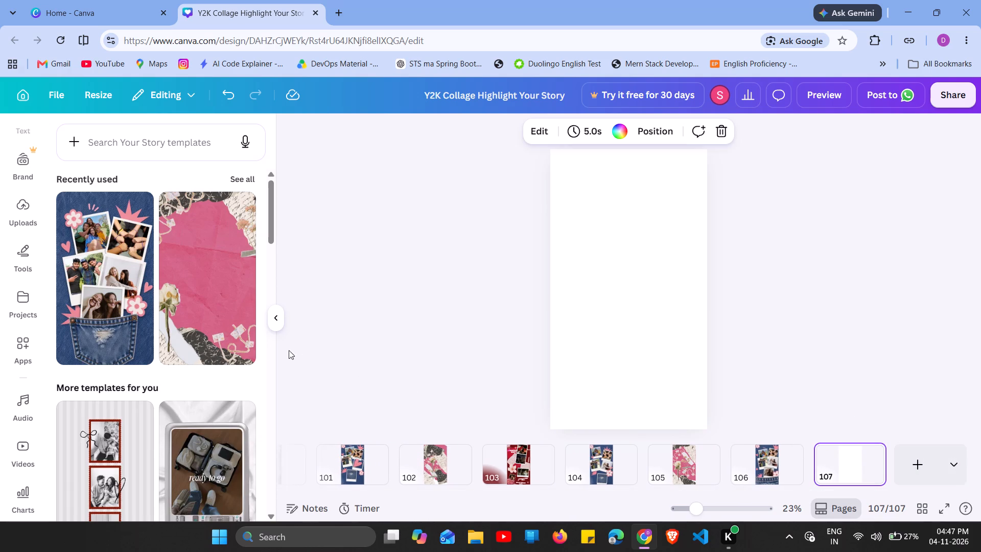
left_click(221, 343)
left_click(194, 335)
Move the white rose and the lower taped ribbon upward onto the pink paper on page 107.
left_click_drag(556, 327, 578, 266)
left_click_drag(668, 421, 659, 330)
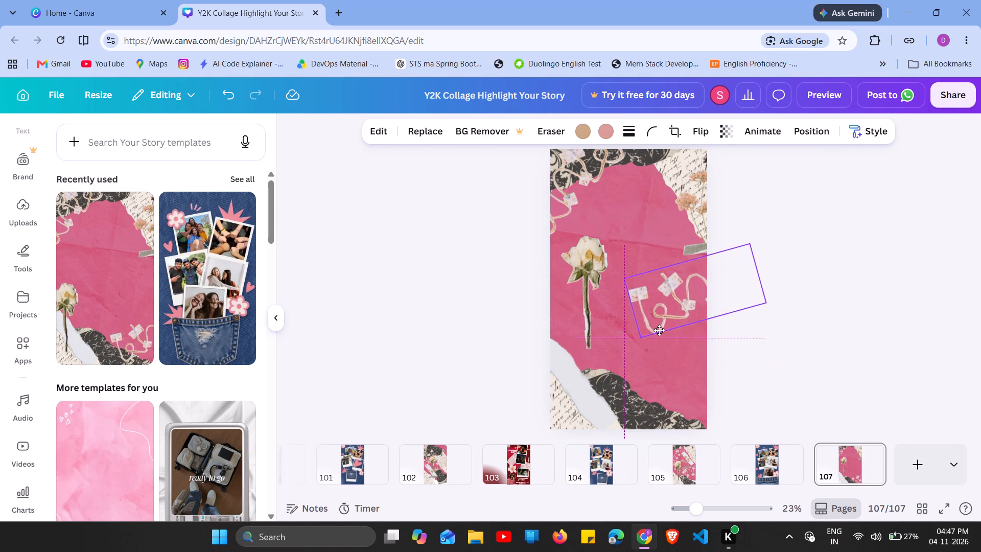
left_click_drag(659, 330, 649, 351)
left_click_drag(678, 313, 670, 316)
Raise the dark patterned paper at the bottom of the page slightly.
left_click_drag(651, 408, 651, 400)
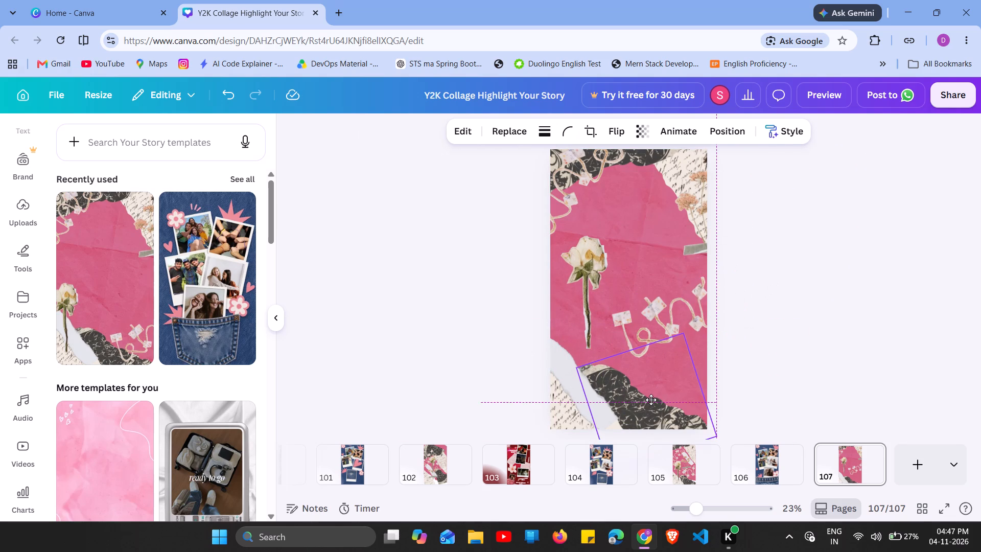
left_click_drag(651, 400, 651, 393)
Move the taped dried flowers from the page's right edge onto the middle of the pink paper.
left_click_drag(703, 201, 697, 206)
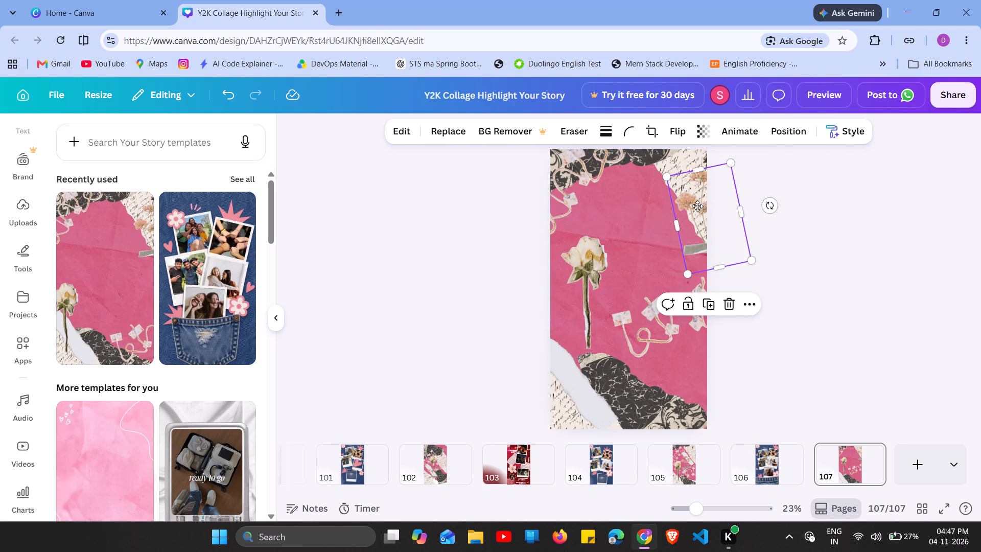
left_click_drag(697, 206, 630, 217)
Lower the handwritten-script paper in the page's upper-right corner and the taped ribbon at the upper left.
left_click_drag(681, 173, 682, 173)
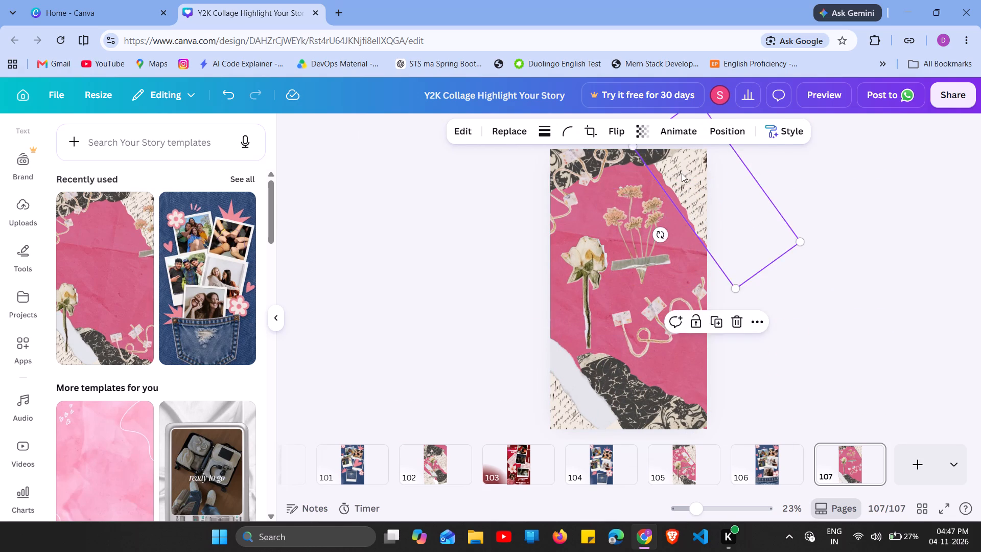
left_click_drag(682, 173, 675, 198)
left_click_drag(579, 180, 580, 202)
Nudge the dried flowers down and move the lower taped ribbon up toward the page's right edge.
left_click_drag(619, 209, 620, 224)
left_click_drag(630, 318, 660, 261)
Try the dried flowers lower on the pink paper, then place them over the ribbon near the right edge.
left_click_drag(641, 224, 636, 258)
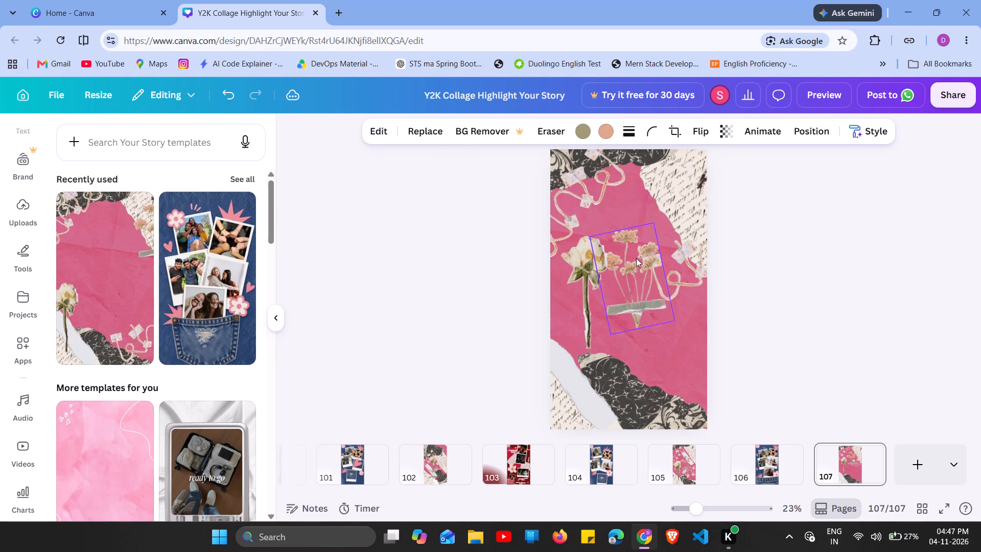
left_click(637, 308)
left_click(641, 293)
left_click_drag(627, 318, 624, 324)
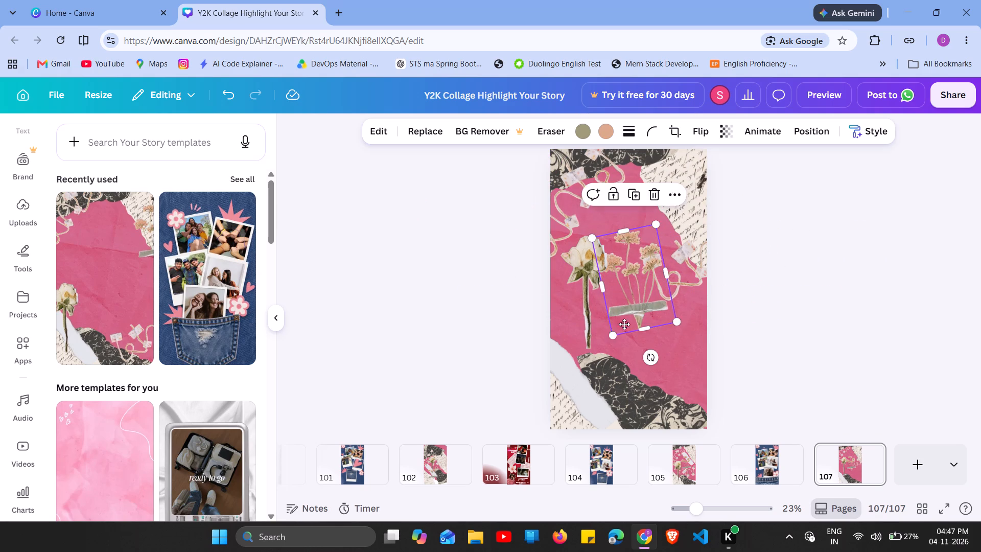
left_click_drag(624, 324, 622, 336)
left_click_drag(621, 331, 626, 313)
left_click_drag(626, 311, 639, 277)
left_click(639, 274)
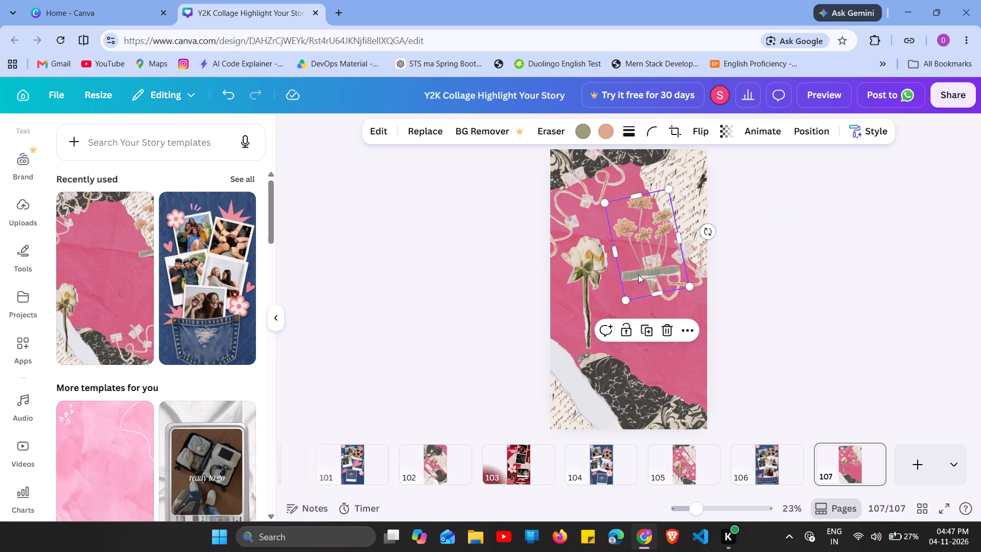
left_click_drag(630, 290, 630, 297)
Move the pink torn paper slightly upward on the page.
left_click(623, 315)
left_click_drag(618, 327, 619, 303)
Nudge the white rose slightly, and lower the dried flowers to just above the dark patterned paper.
left_click_drag(598, 278, 598, 280)
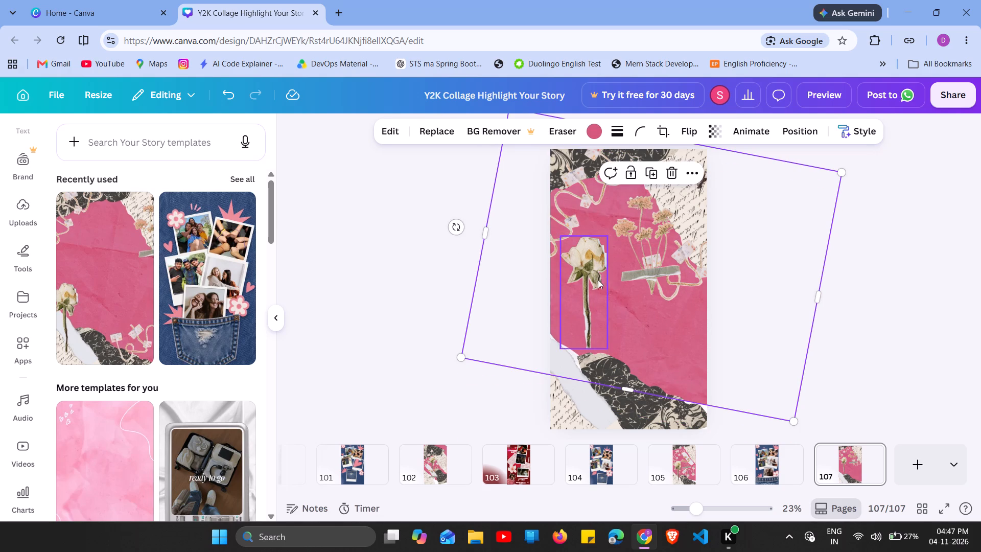
left_click_drag(598, 280, 598, 284)
left_click_drag(661, 273, 659, 338)
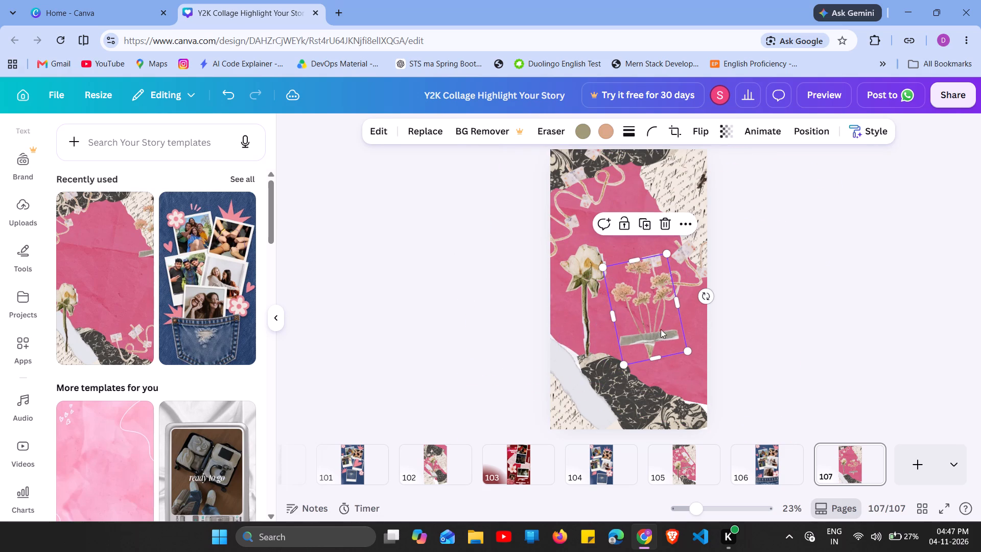
Move the lower taped ribbon up and left onto the pink paper, beside the upper ribbon.
left_click_drag(669, 265, 667, 285)
left_click_drag(693, 273, 646, 237)
left_click(686, 369)
Nudge the dark patterned paper at the page's bottom slightly upward.
left_click(651, 420)
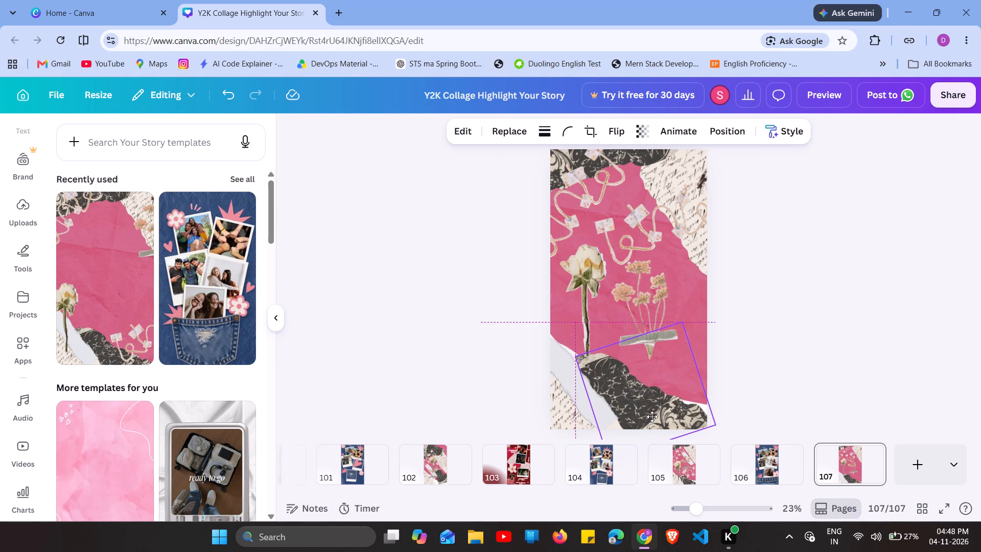
left_click(652, 417)
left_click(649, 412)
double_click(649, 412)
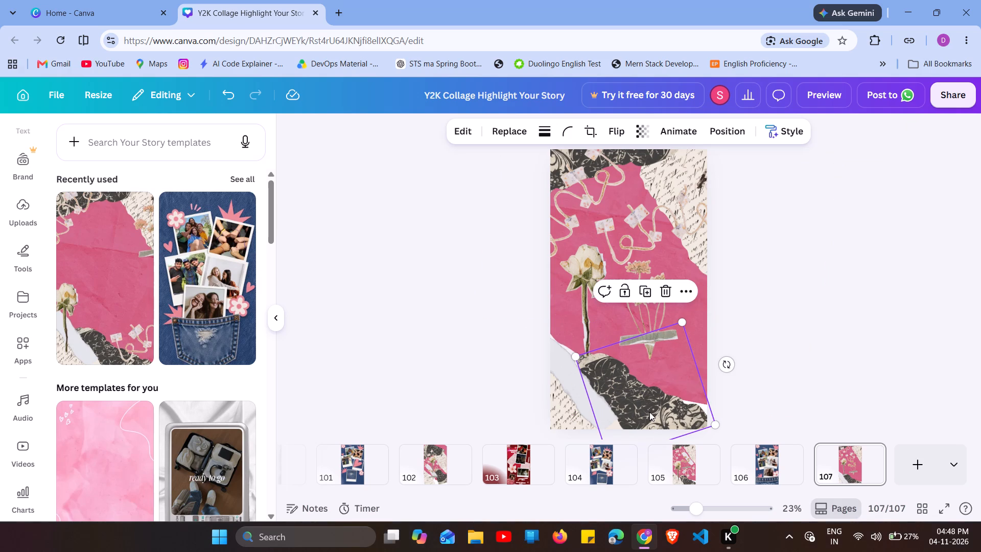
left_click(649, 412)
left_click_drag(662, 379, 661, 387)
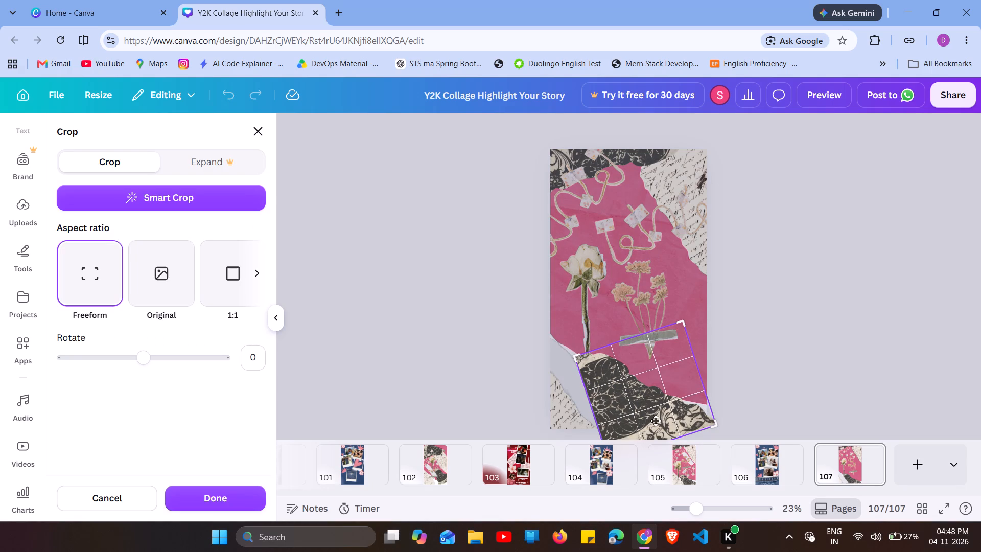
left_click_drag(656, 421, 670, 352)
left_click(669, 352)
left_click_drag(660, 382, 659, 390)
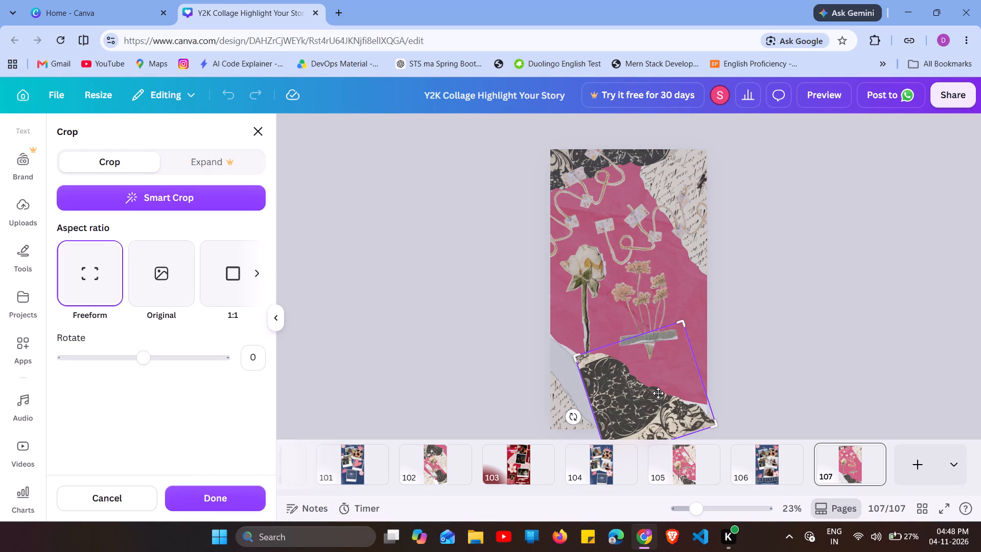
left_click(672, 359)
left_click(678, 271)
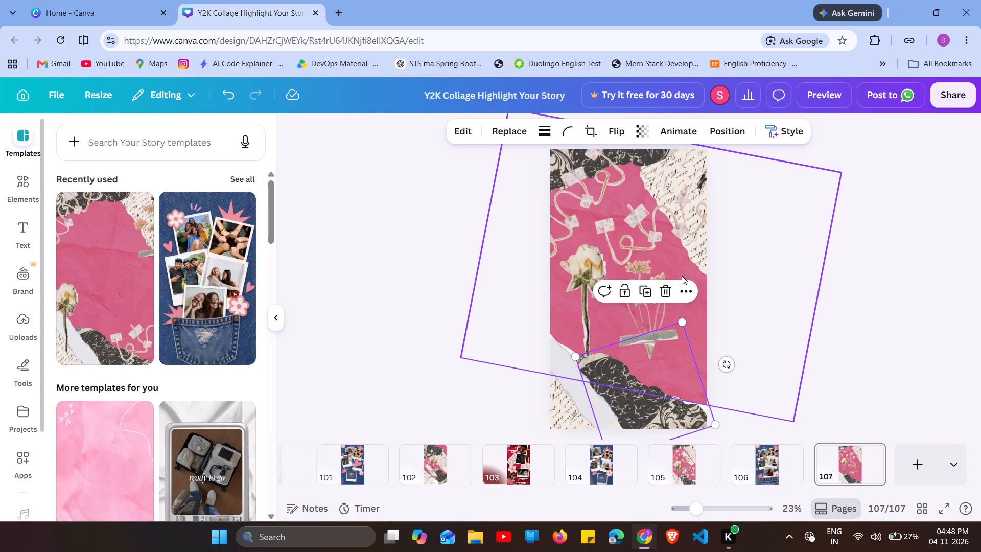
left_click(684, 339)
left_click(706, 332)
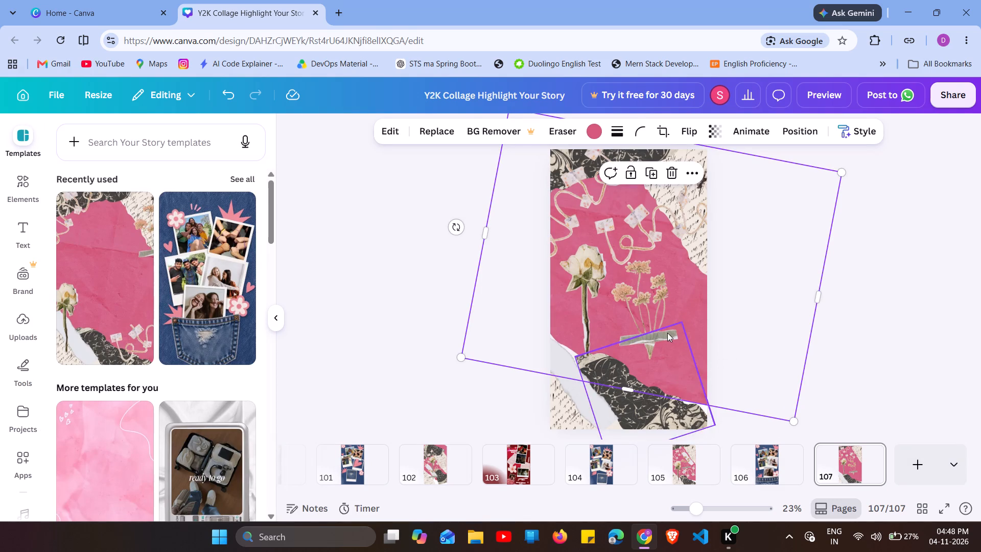
Shift the taped dried flowers slightly down and toward the page's right edge.
left_click_drag(667, 333, 678, 346)
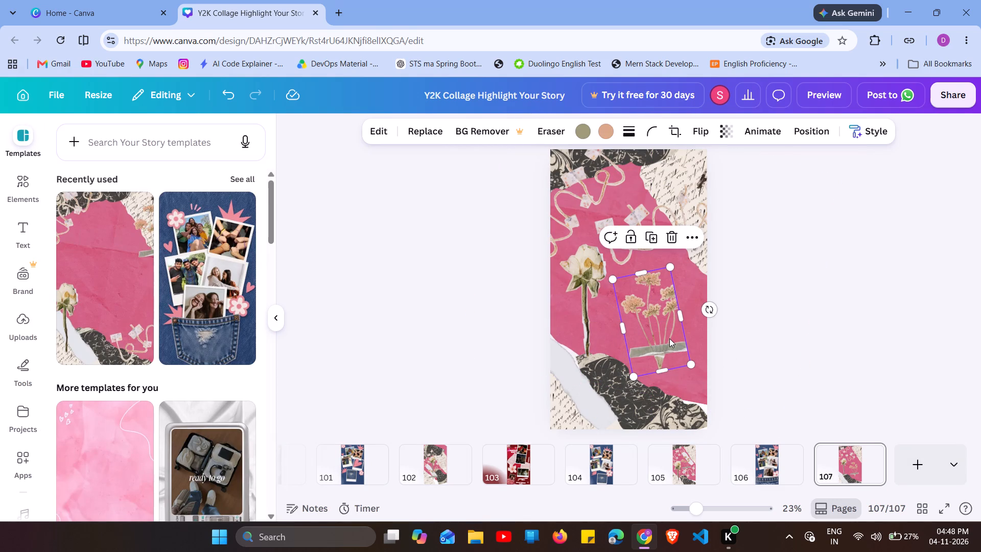
left_click(669, 338)
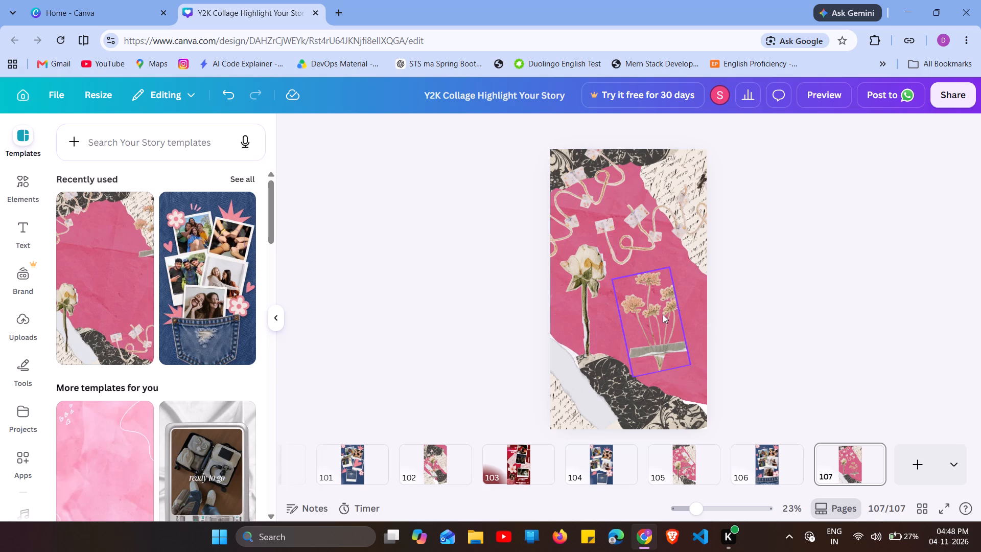
left_click_drag(662, 313, 663, 306)
left_click_drag(662, 309, 662, 316)
left_click(647, 361)
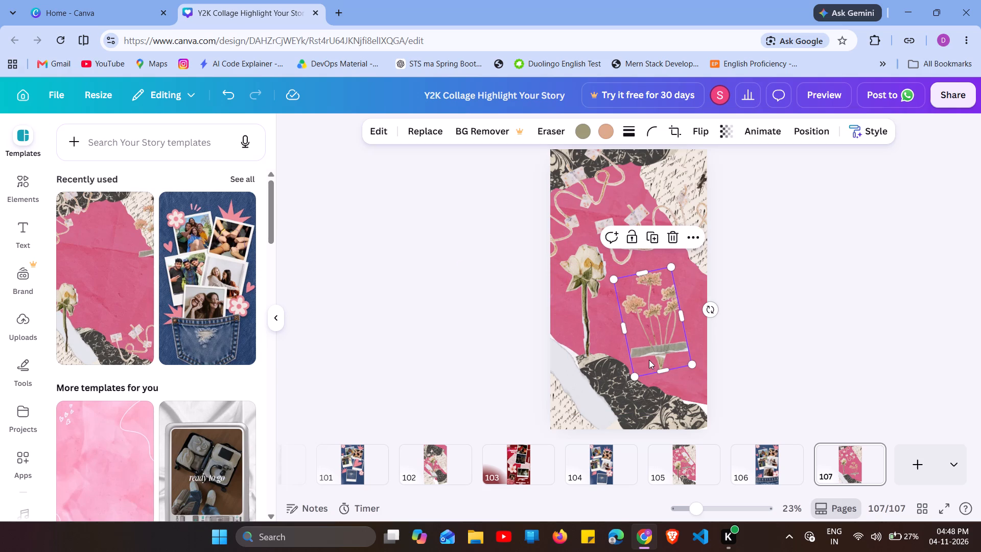
Fine-tune the dried flowers farther right and down, so they sit just above the dark patterned paper.
left_click(652, 348)
left_click(655, 348)
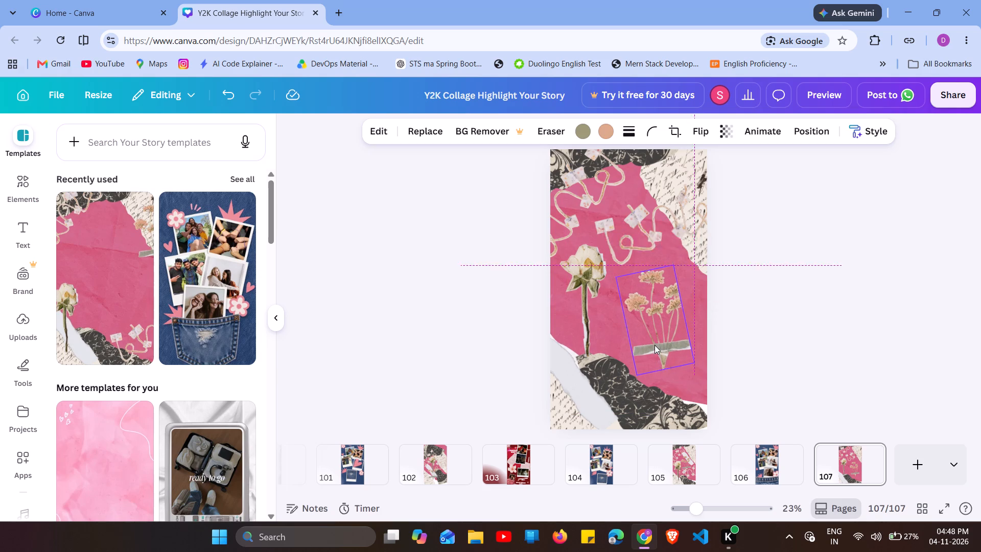
left_click(655, 343)
left_click(653, 349)
left_click(650, 355)
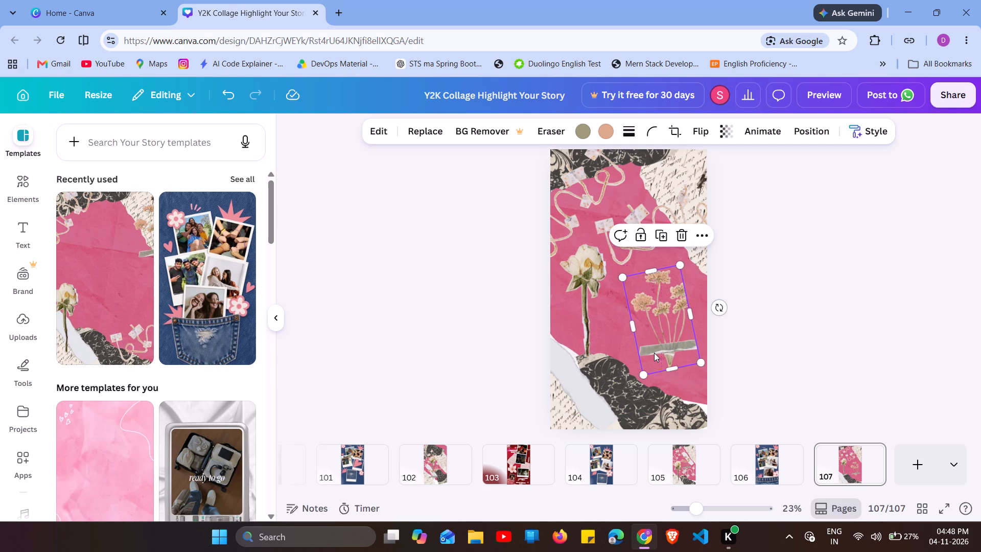
left_click_drag(655, 354, 652, 359)
left_click(653, 374)
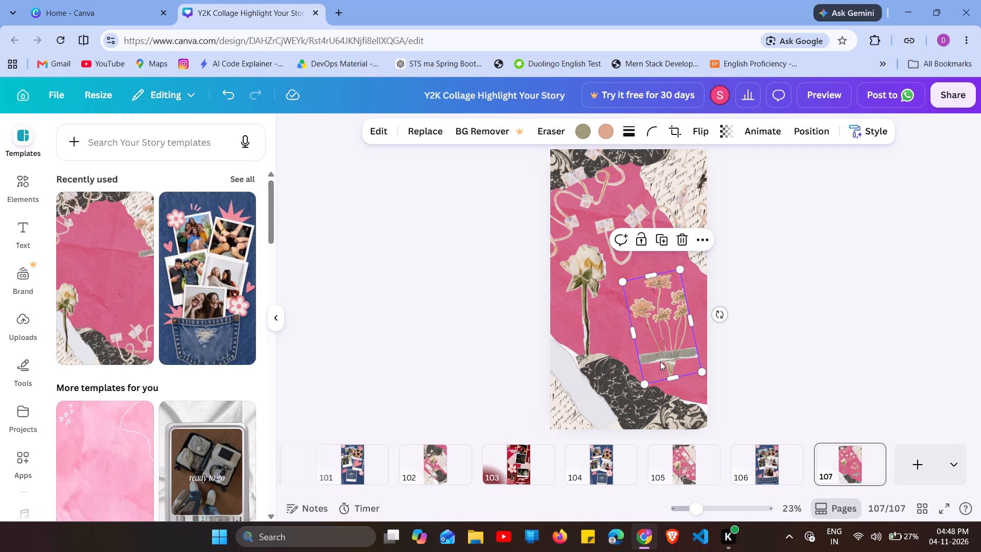
left_click(660, 361)
left_click(658, 377)
left_click(652, 408)
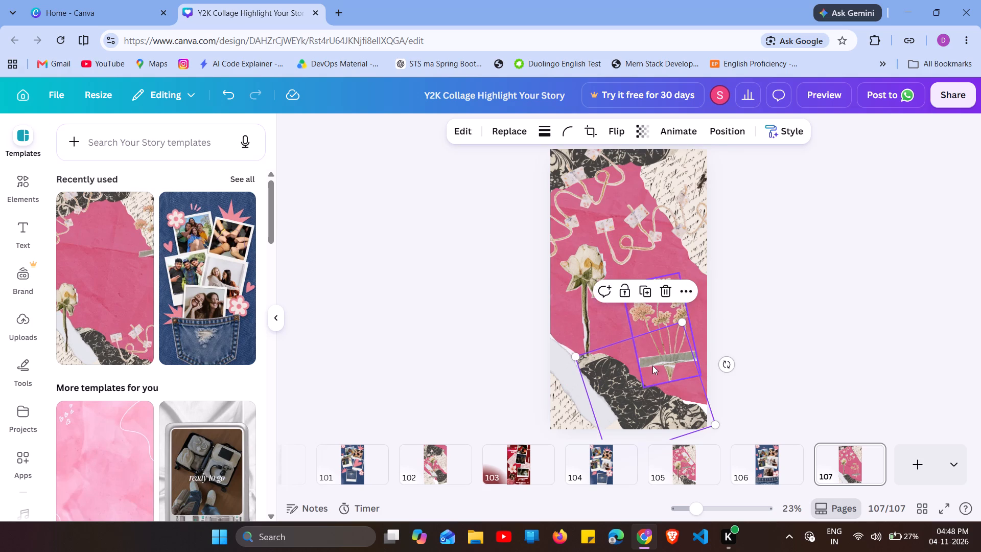
Fine-tune the dark patterned paper at the page's bottom, moving it slightly up and right.
left_click_drag(652, 364, 652, 370)
left_click(649, 407)
left_click_drag(644, 406, 648, 401)
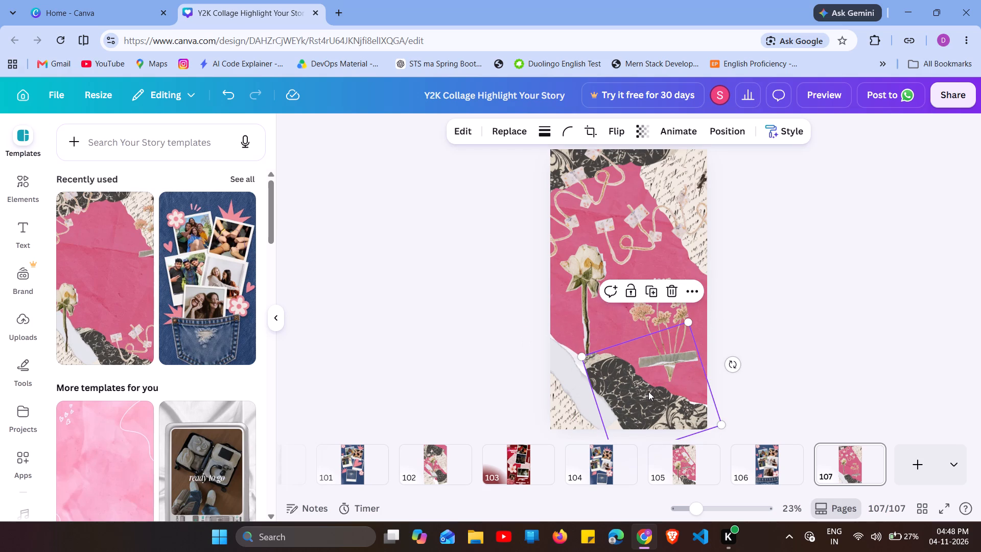
left_click(648, 393)
left_click(648, 391)
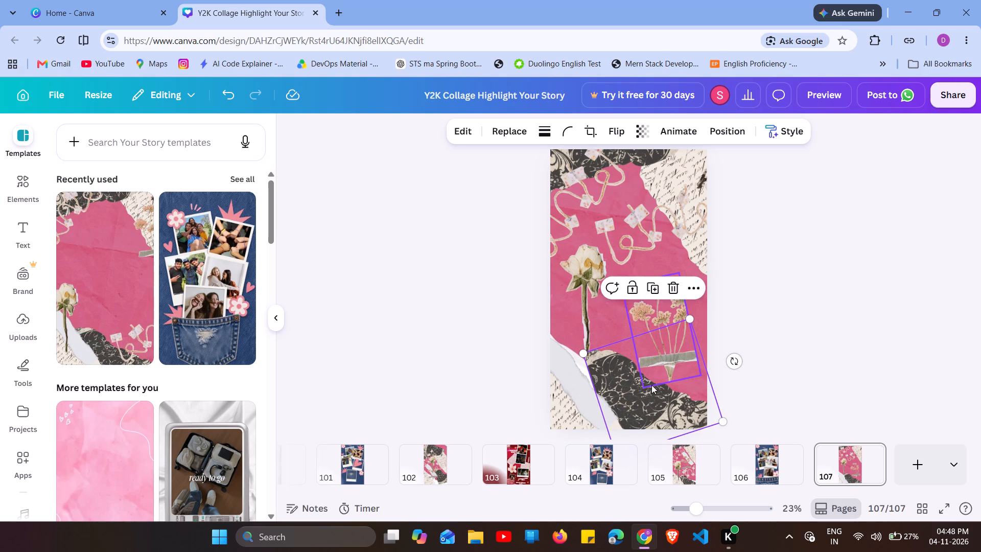
left_click_drag(651, 379, 650, 363)
left_click_drag(647, 365, 645, 383)
left_click_drag(643, 387, 644, 377)
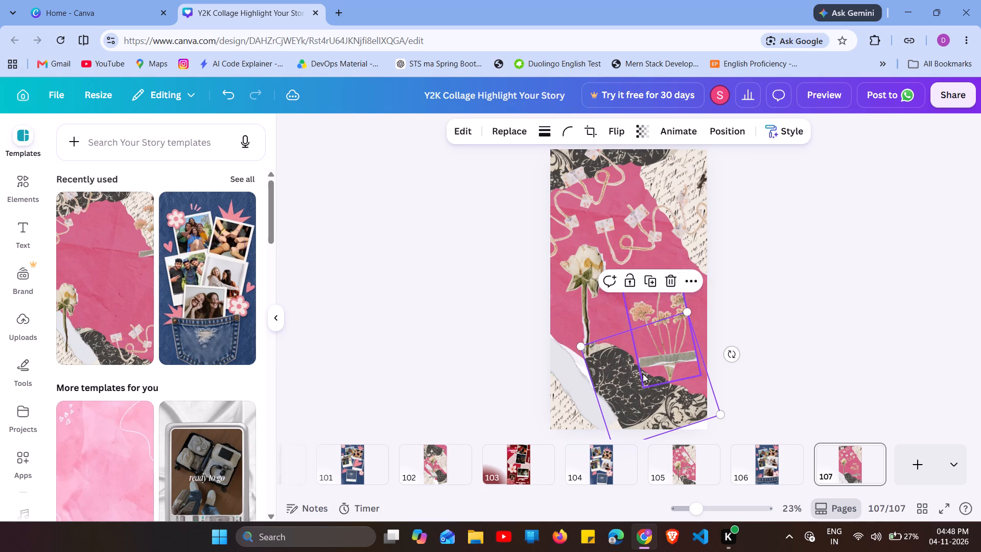
left_click_drag(642, 373, 641, 380)
left_click(640, 384)
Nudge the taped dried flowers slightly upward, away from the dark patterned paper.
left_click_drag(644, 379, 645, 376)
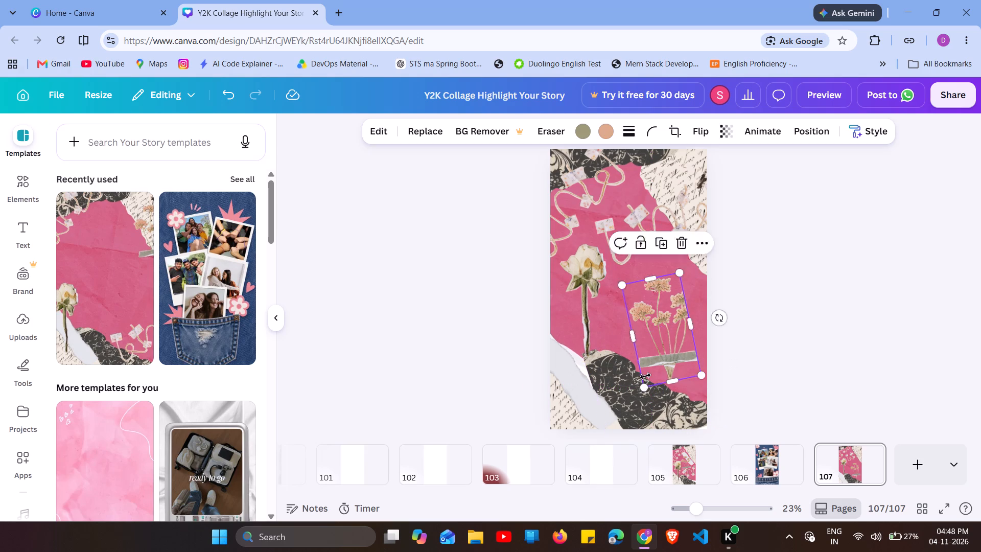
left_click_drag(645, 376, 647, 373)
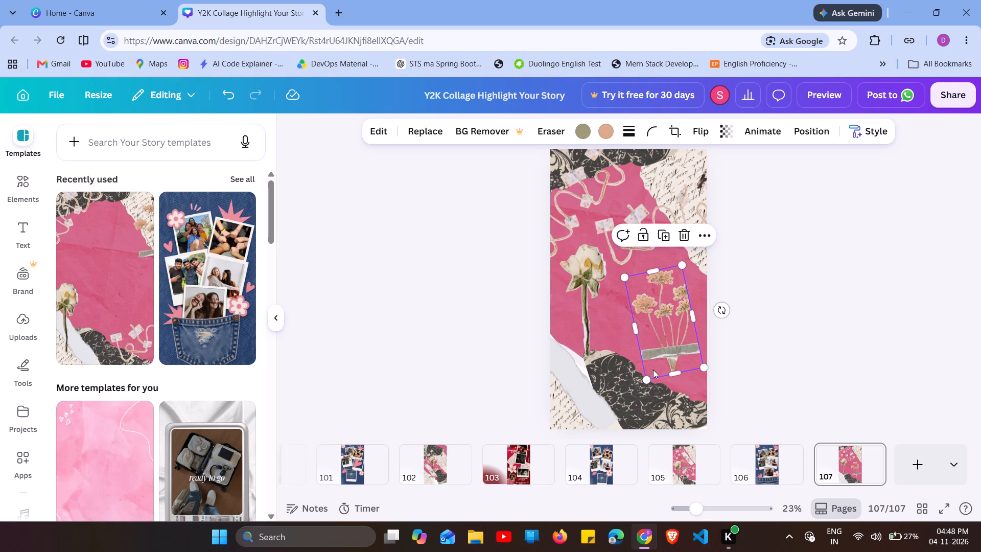
Shift the white rose slightly down on the pink paper.
left_click_drag(595, 293, 590, 300)
left_click(589, 303)
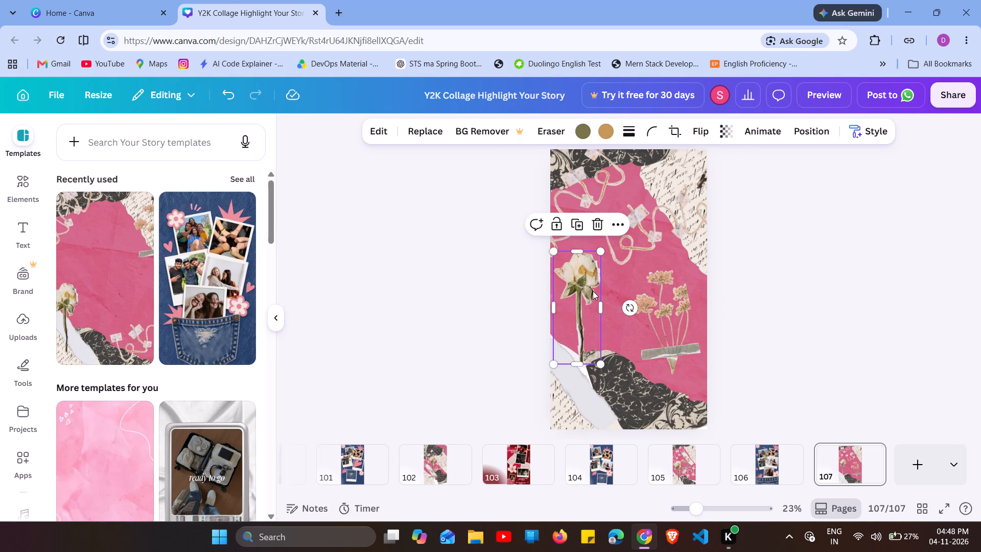
left_click_drag(597, 286, 603, 283)
left_click(615, 279)
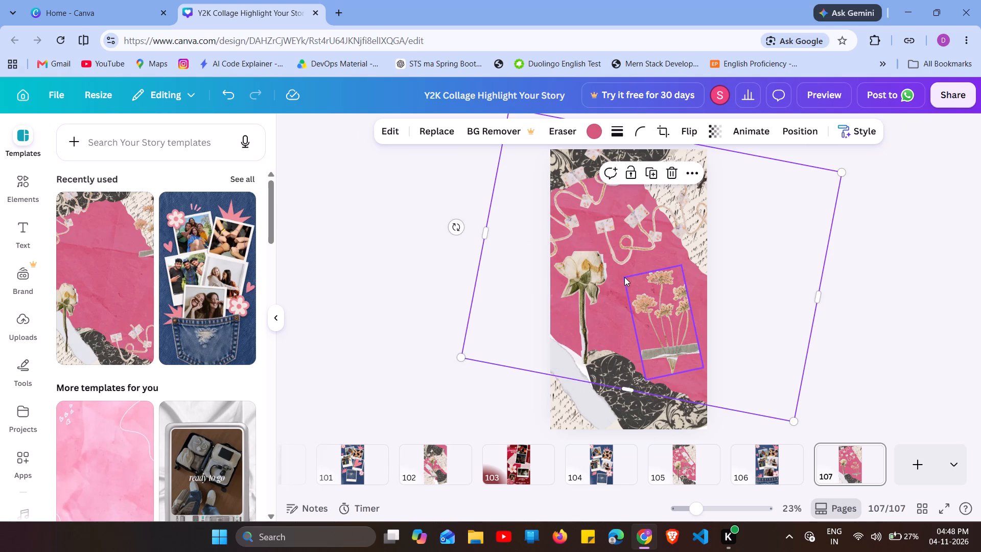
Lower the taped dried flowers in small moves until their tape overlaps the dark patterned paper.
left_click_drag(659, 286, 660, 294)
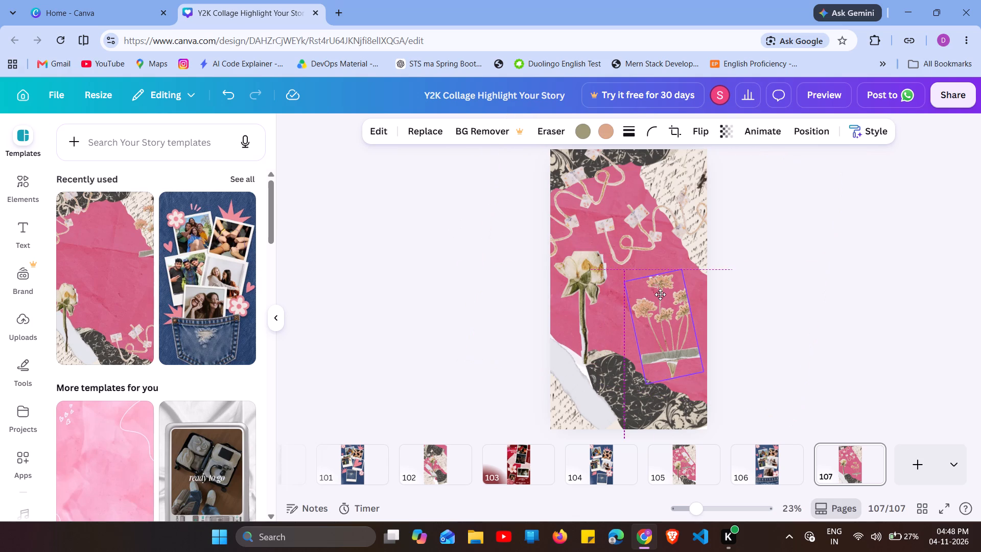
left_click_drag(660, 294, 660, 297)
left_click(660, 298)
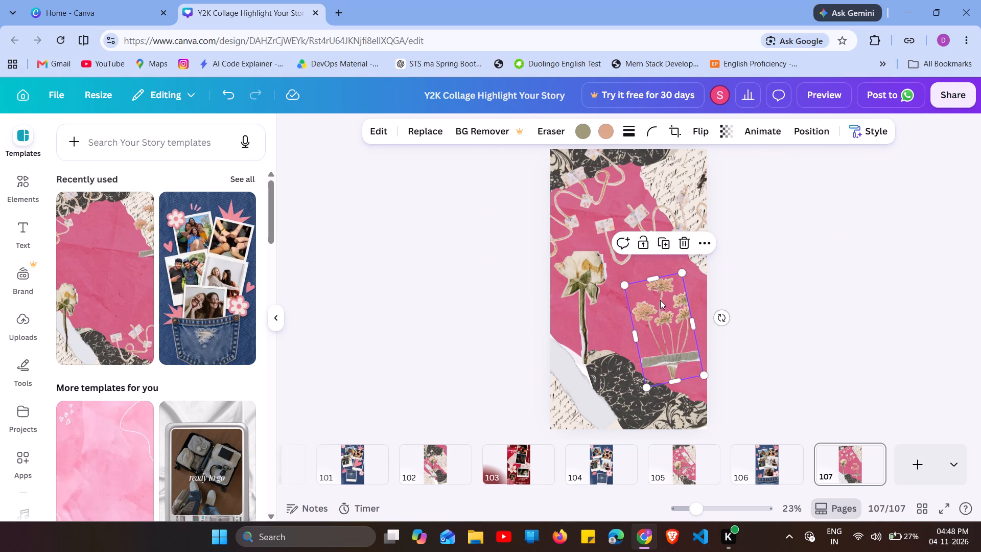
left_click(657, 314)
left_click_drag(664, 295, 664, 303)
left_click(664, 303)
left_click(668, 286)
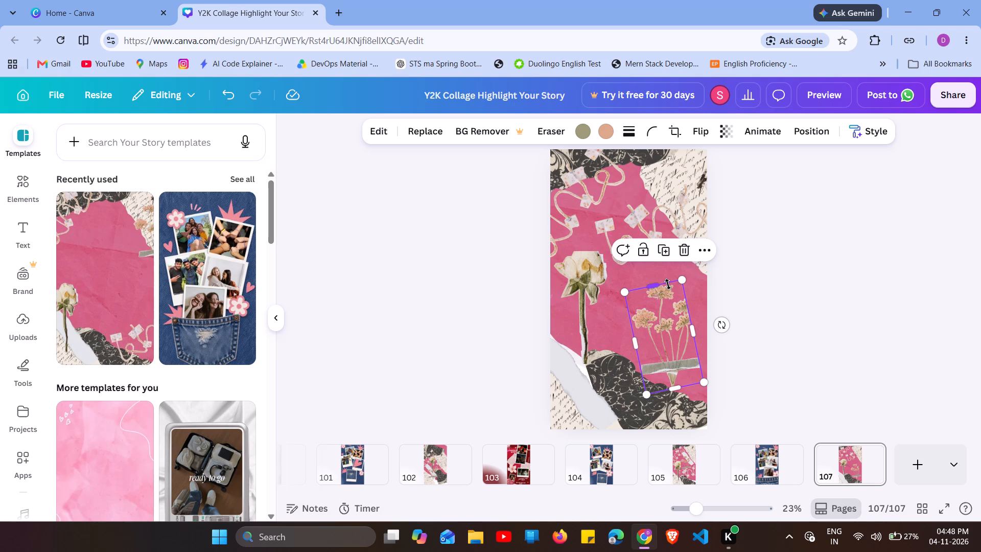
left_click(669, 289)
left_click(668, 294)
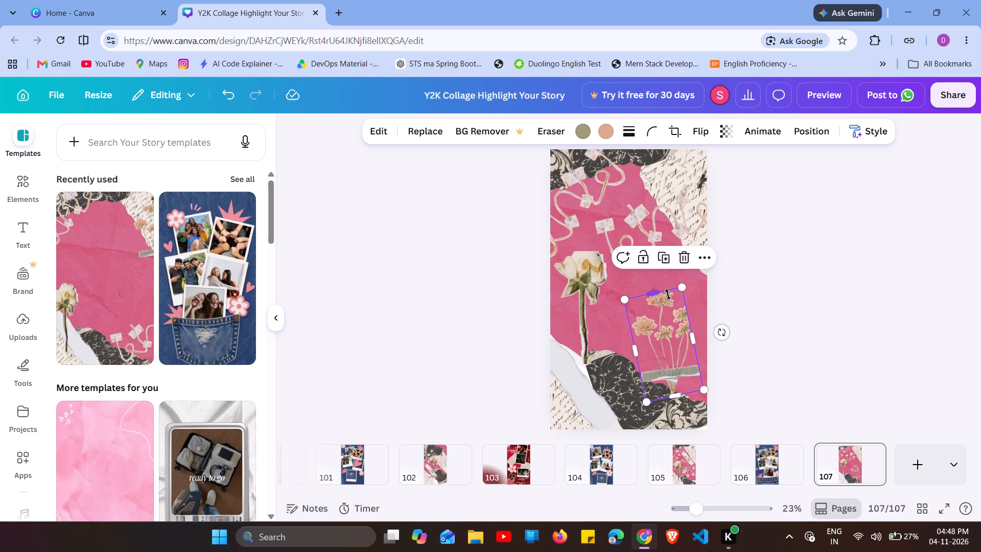
Shift the large pink torn paper slightly down.
left_click(668, 289)
left_click_drag(670, 280, 669, 288)
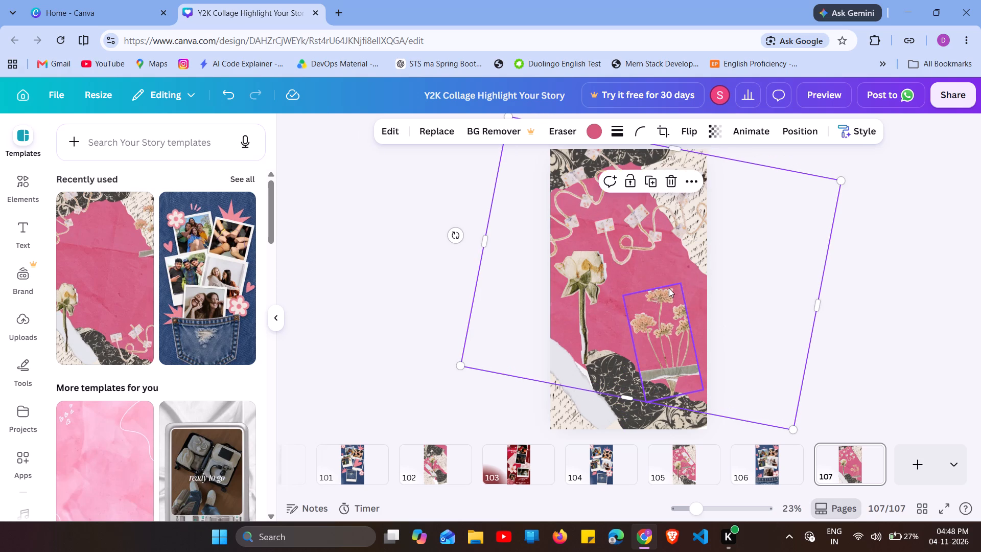
left_click(669, 288)
Fine-tune the taped dried flowers vertically, raising them slightly above their lowered position.
left_click_drag(654, 336, 654, 329)
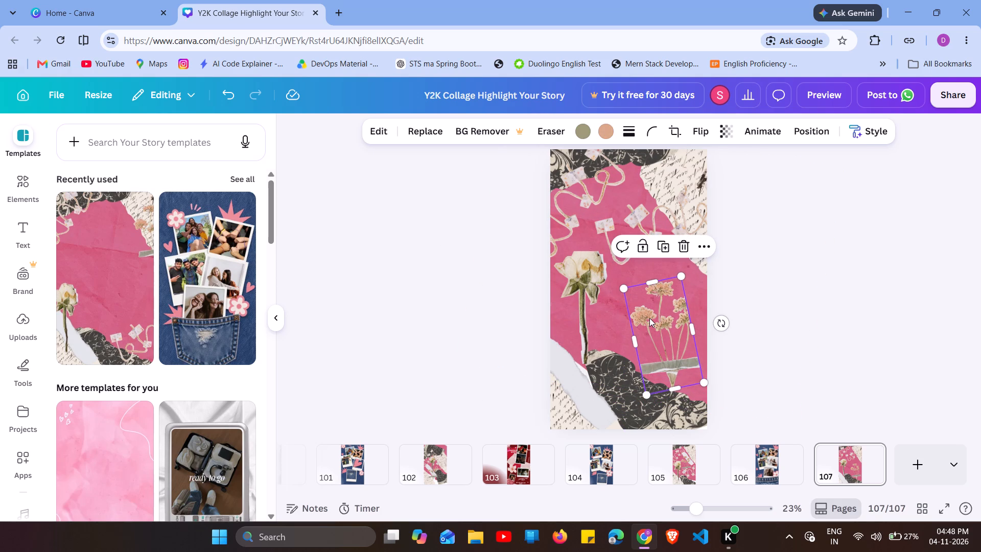
left_click(649, 317)
left_click(648, 332)
left_click_drag(648, 316, 648, 324)
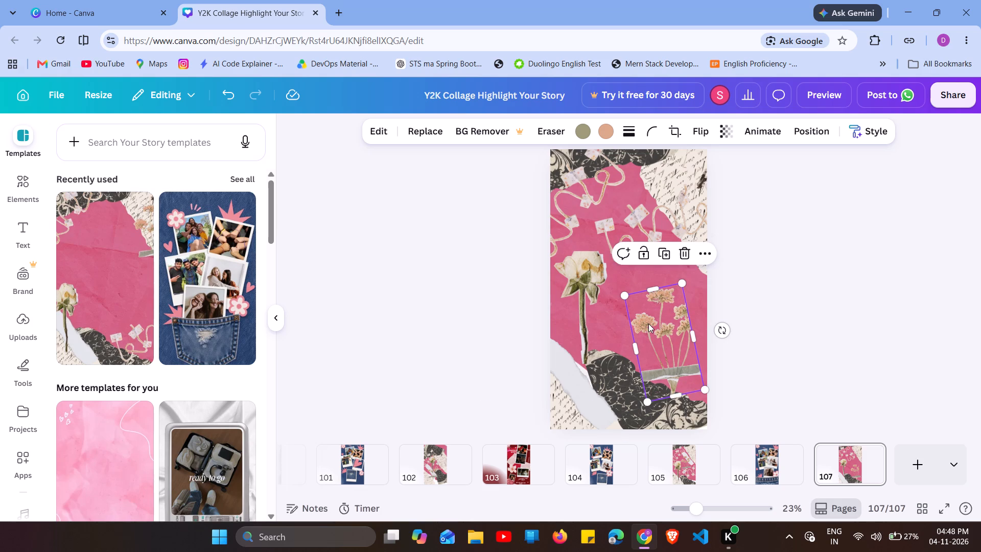
left_click_drag(648, 324, 648, 317)
left_click(639, 328)
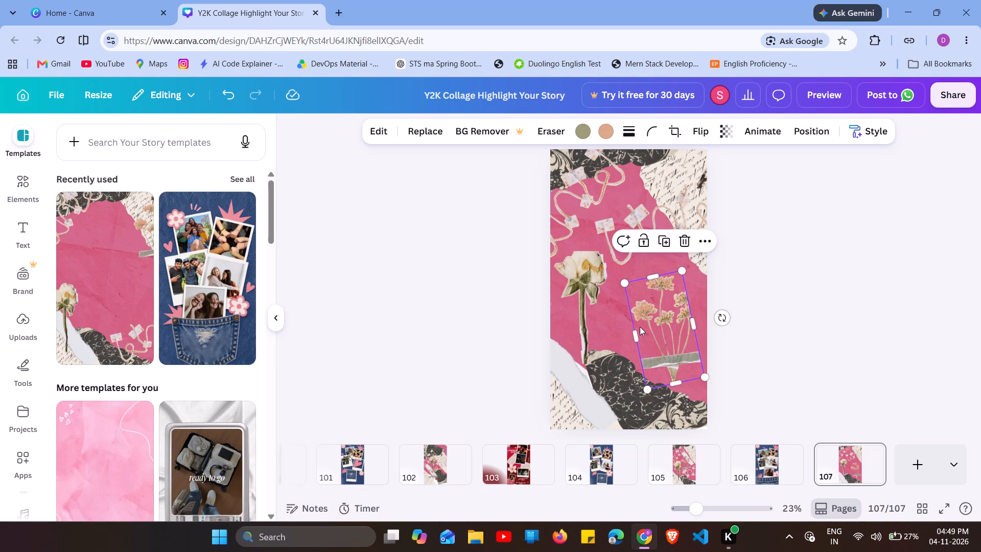
left_click(639, 328)
Nudge the dark patterned paper at the page's bottom slightly upward.
left_click_drag(621, 364, 621, 356)
Readjust the large pink torn paper, moving it down, back up and slightly right.
left_click_drag(617, 316, 615, 327)
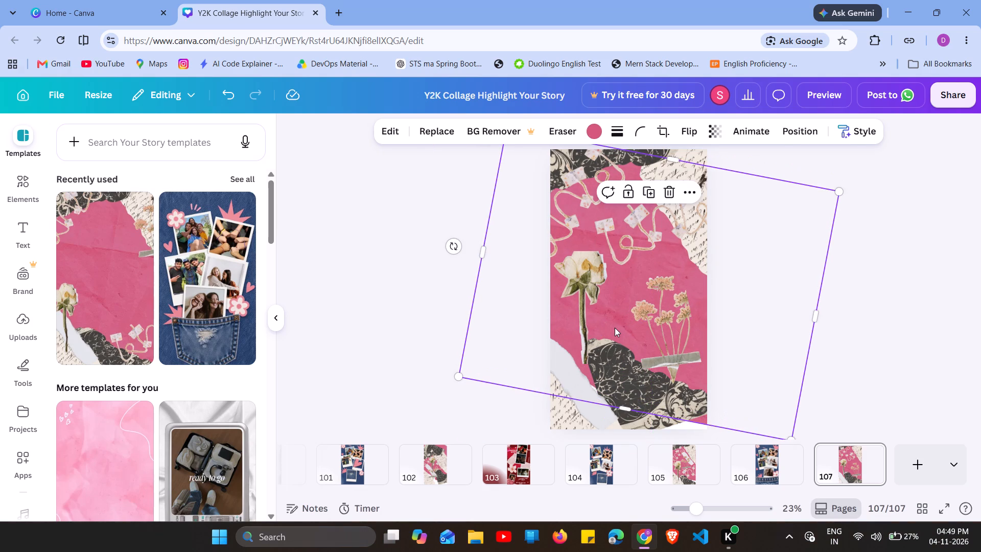
left_click_drag(614, 322, 614, 311)
left_click_drag(617, 311, 626, 309)
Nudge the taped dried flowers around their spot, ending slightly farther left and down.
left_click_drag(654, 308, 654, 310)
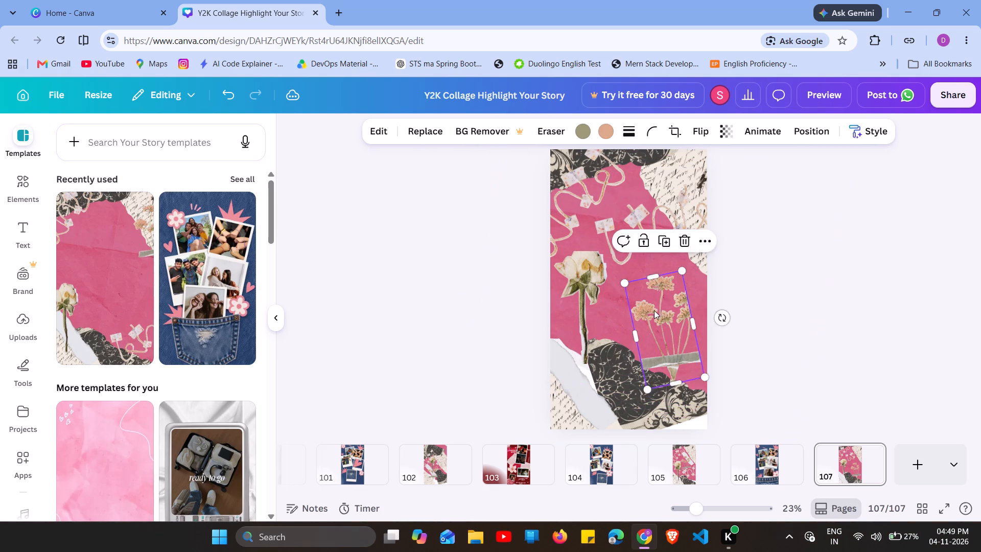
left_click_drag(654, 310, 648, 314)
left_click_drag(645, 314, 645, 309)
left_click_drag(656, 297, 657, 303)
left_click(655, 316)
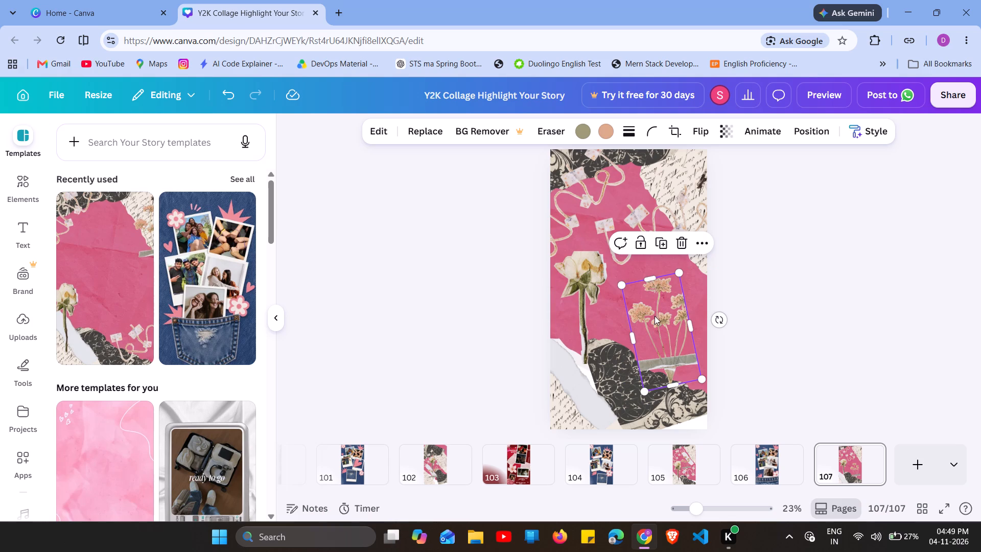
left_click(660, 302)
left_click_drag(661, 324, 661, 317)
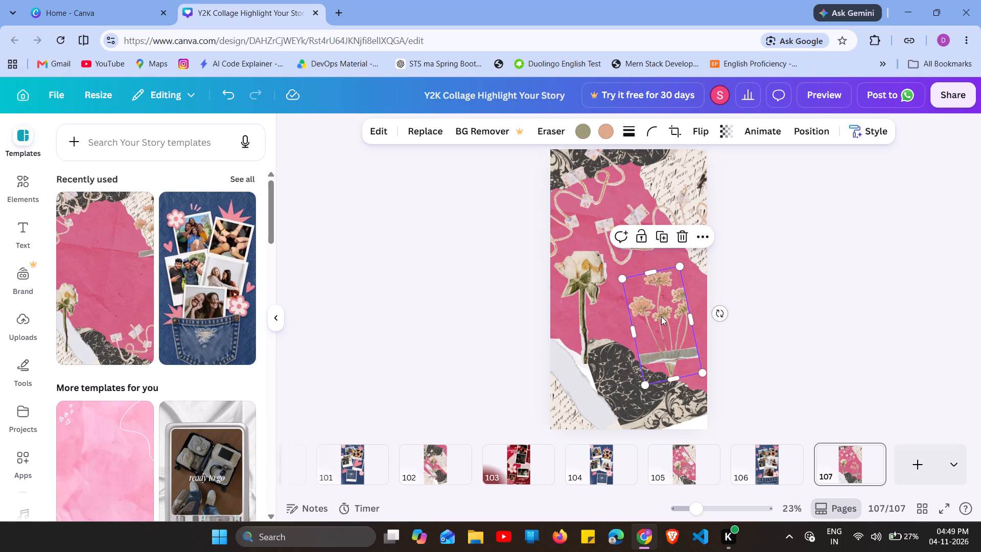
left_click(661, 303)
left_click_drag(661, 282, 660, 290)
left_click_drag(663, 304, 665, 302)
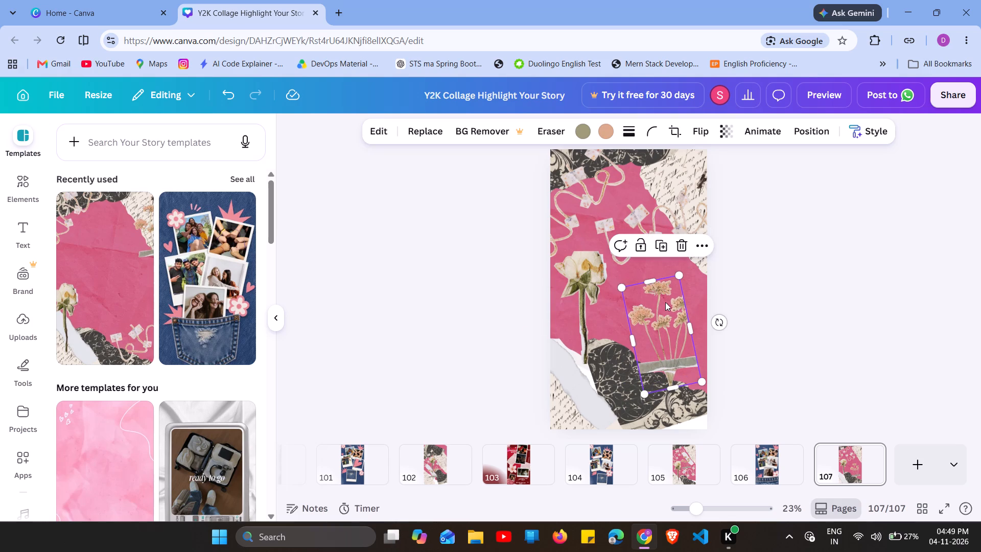
Move the taped dried flowers up and right, to the page's right edge.
left_click_drag(665, 302, 665, 294)
left_click_drag(665, 287, 664, 294)
left_click_drag(663, 303, 664, 296)
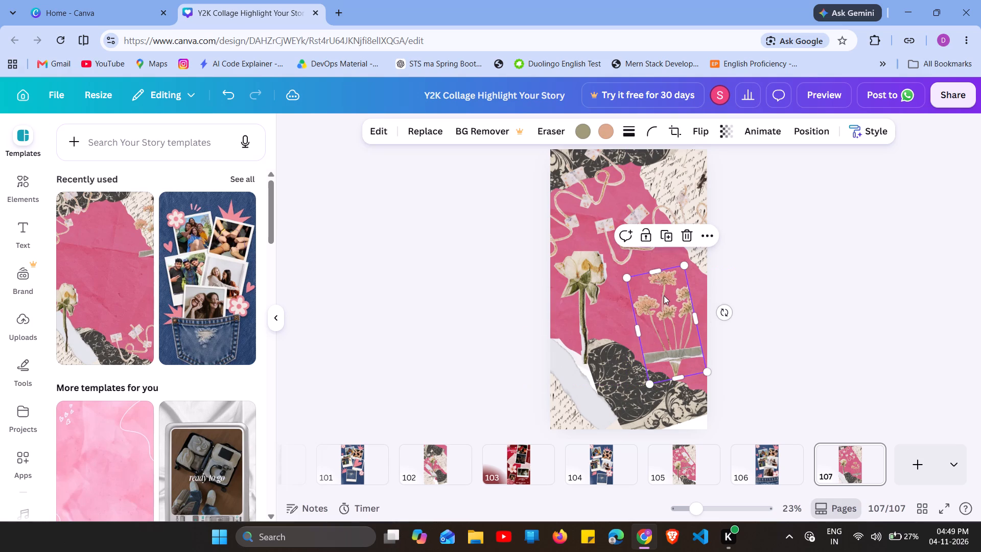
left_click_drag(664, 289, 664, 282)
left_click(664, 282)
left_click(663, 292)
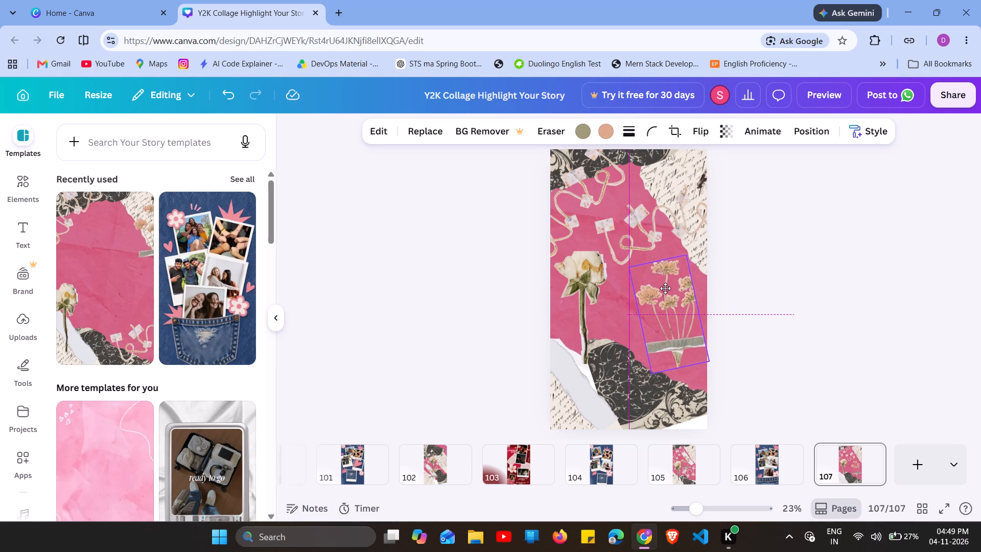
left_click(665, 286)
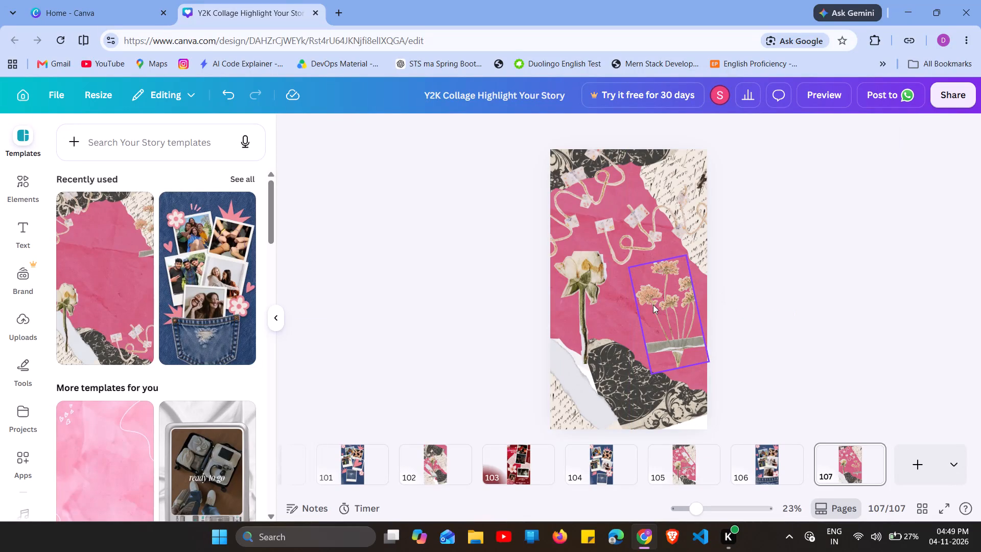
Shift the white rose right and slightly down, closer to the dried flowers.
left_click_drag(591, 268, 604, 273)
Nudge the taped dried flowers slightly up and left.
left_click(643, 287)
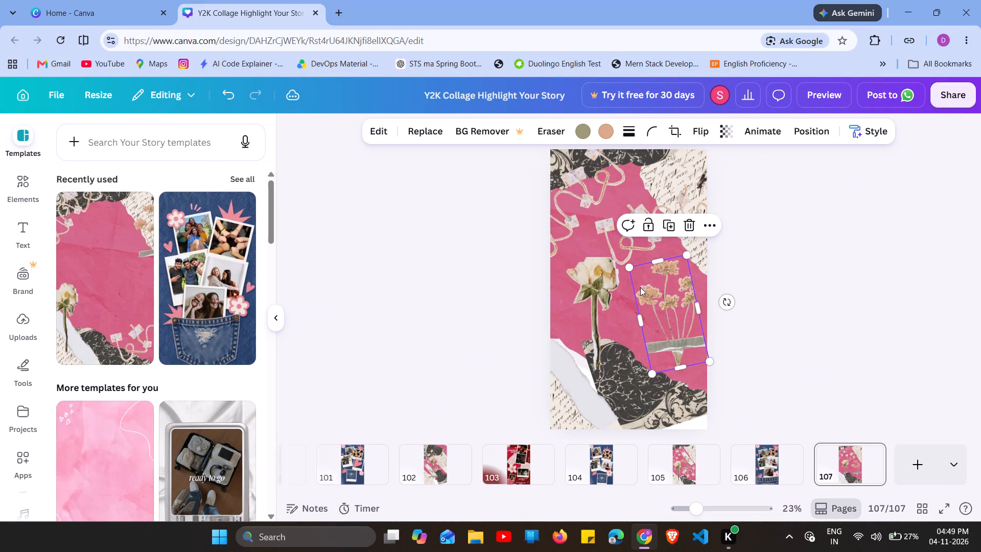
left_click_drag(650, 287, 651, 282)
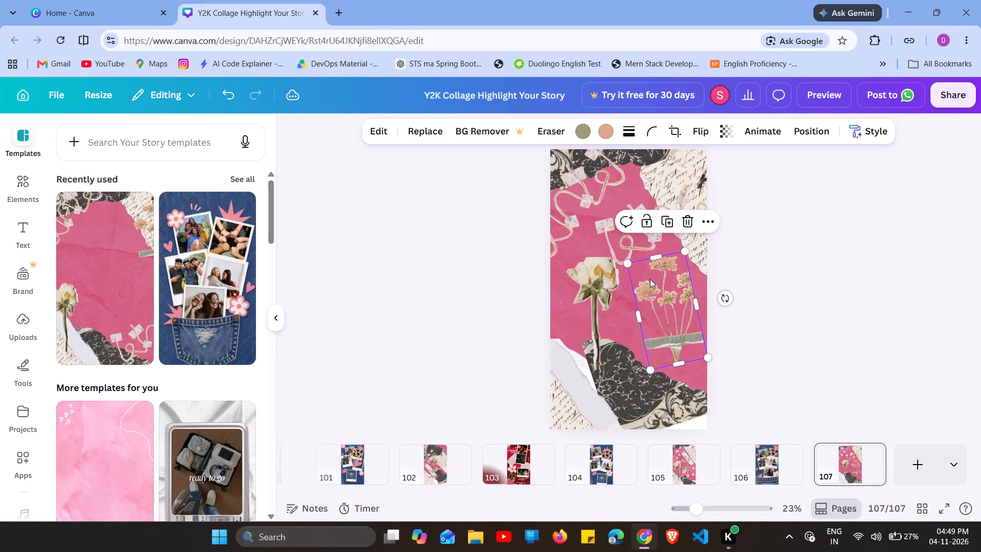
Move the dark patterned paper at the page's bottom farther up, beneath the dried flowers.
left_click_drag(642, 352, 643, 331)
left_click_drag(637, 338, 640, 324)
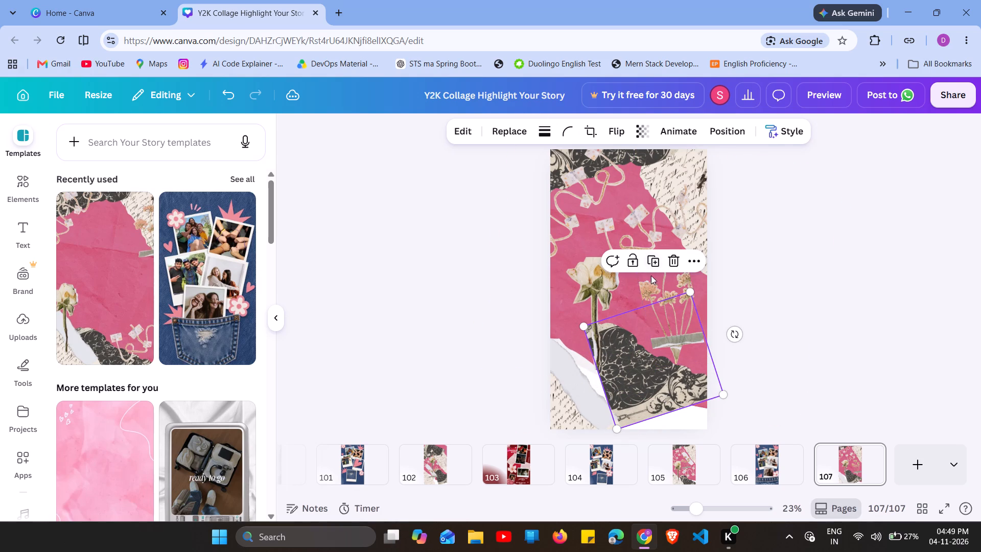
Move the white rose slightly up and left, and stretch its top edge upward to make it taller.
left_click_drag(602, 275, 597, 266)
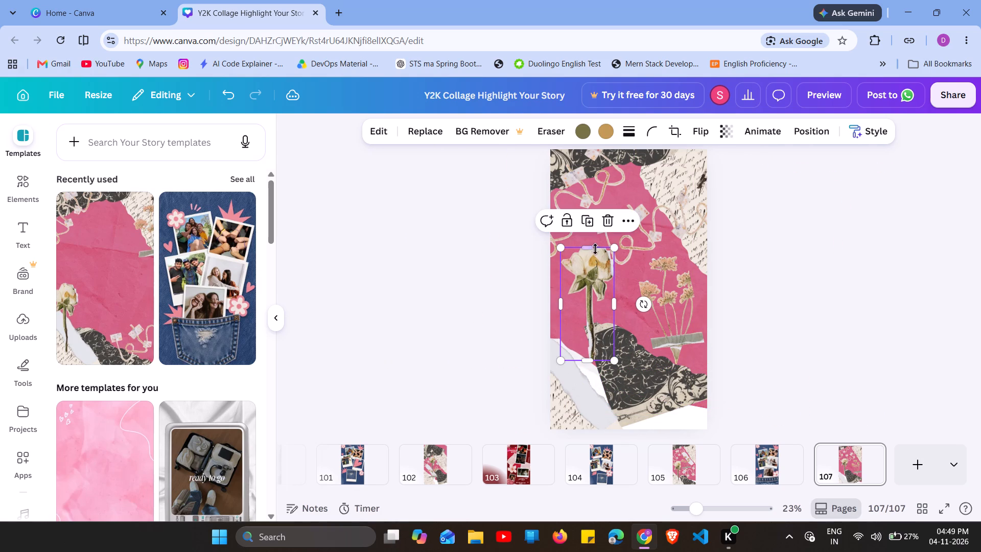
left_click(595, 242)
left_click(584, 289)
left_click_drag(597, 245, 597, 244)
left_click_drag(597, 244, 597, 226)
left_click(614, 287)
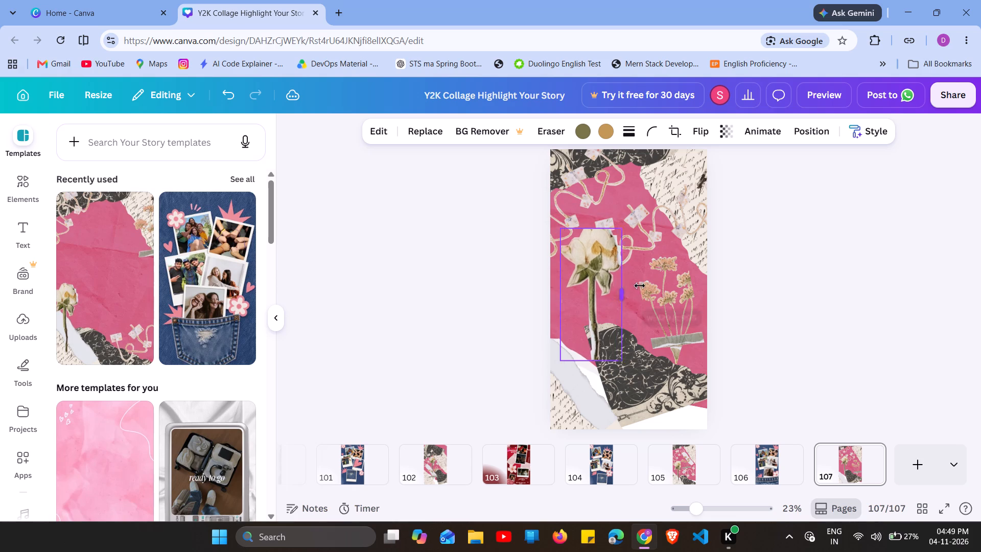
Move the enlarged white rose down and left, next to the page's left edge.
left_click_drag(586, 279, 582, 285)
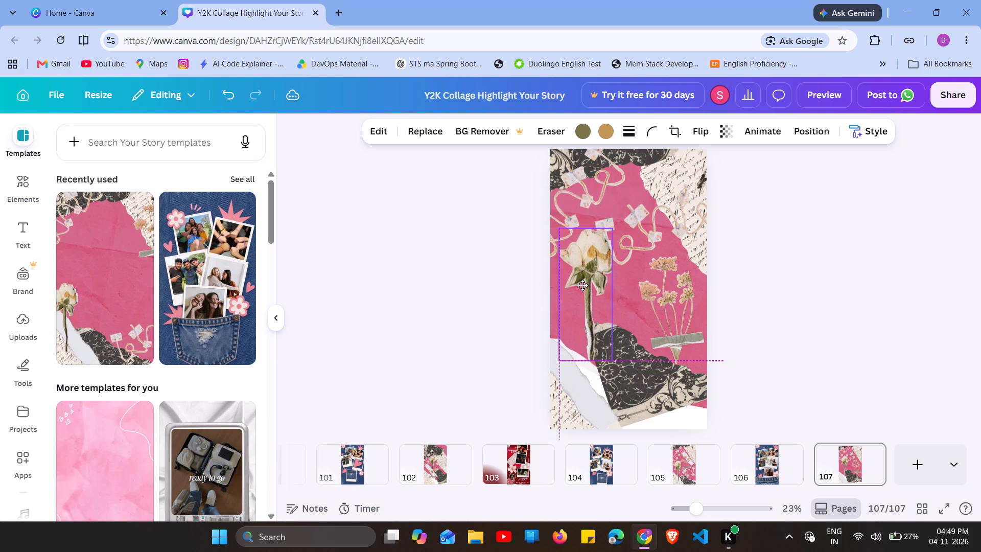
left_click_drag(582, 285, 576, 297)
Fine-tune the taped dried flowers slightly up and right, keeping them at the page's right edge above the dark paper.
left_click_drag(669, 297, 665, 292)
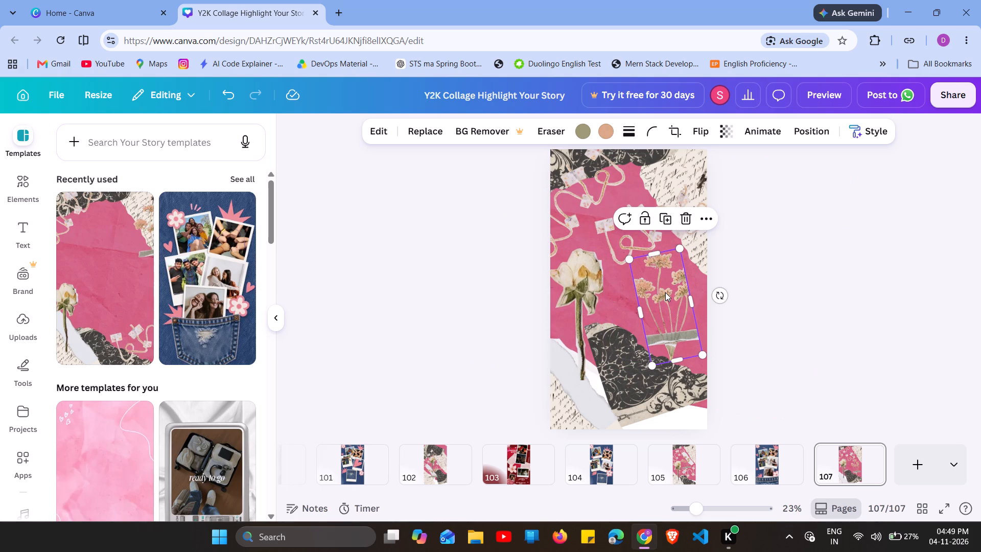
left_click(665, 292)
left_click(665, 292)
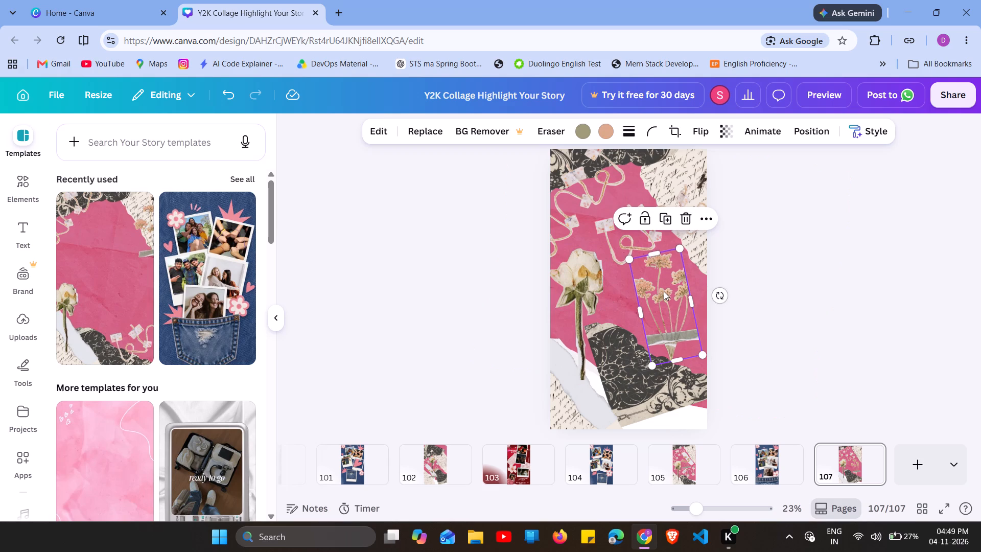
left_click(664, 291)
left_click_drag(646, 327, 651, 314)
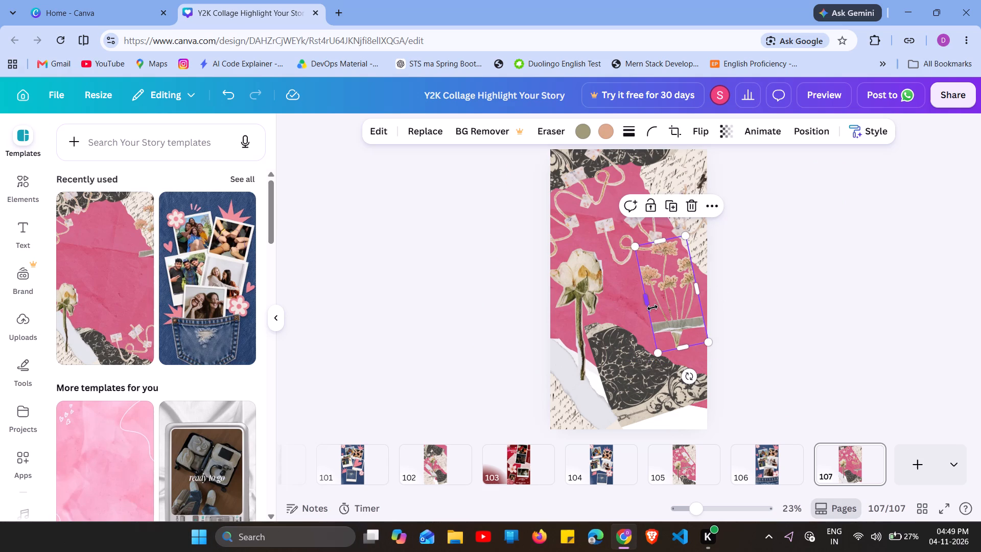
left_click(654, 302)
left_click(655, 295)
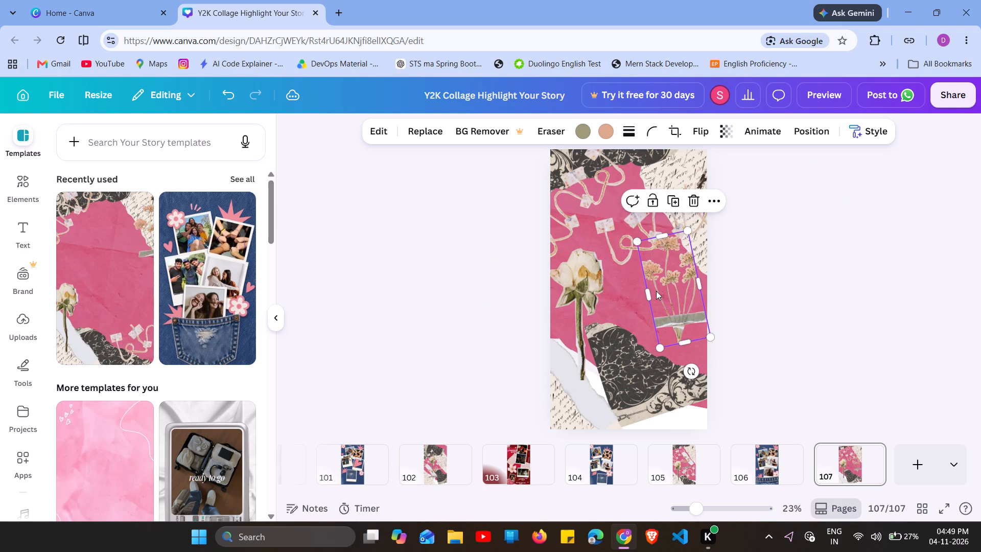
left_click_drag(656, 291, 655, 302)
left_click_drag(651, 308, 651, 315)
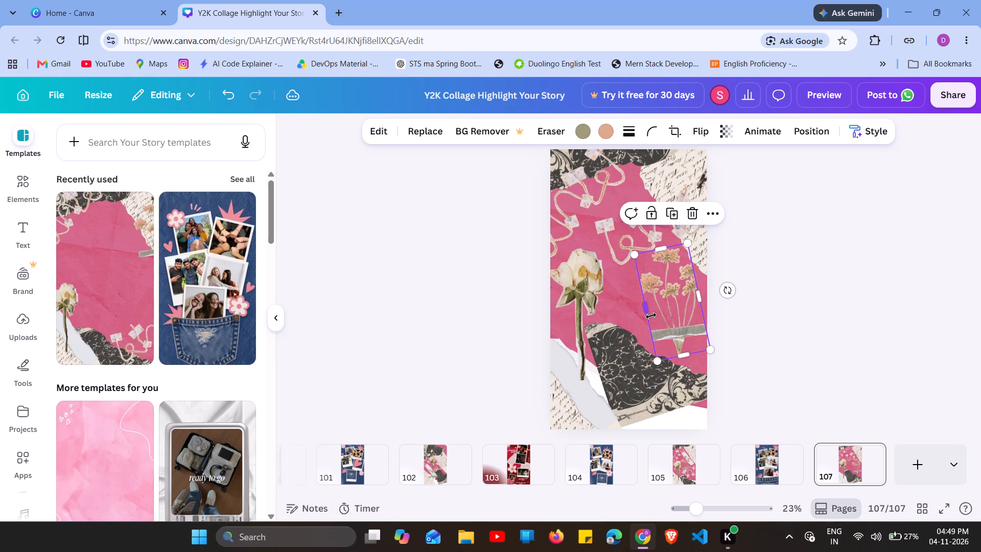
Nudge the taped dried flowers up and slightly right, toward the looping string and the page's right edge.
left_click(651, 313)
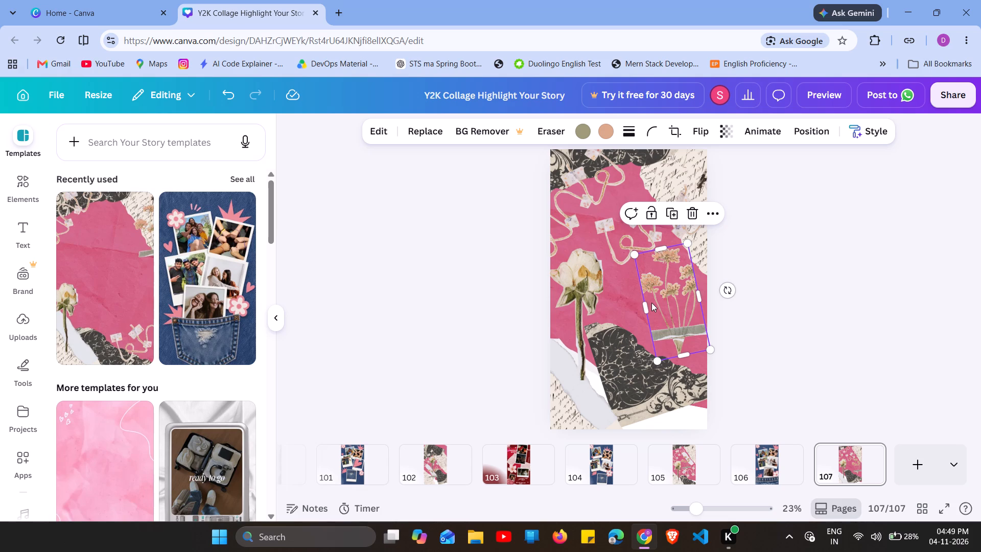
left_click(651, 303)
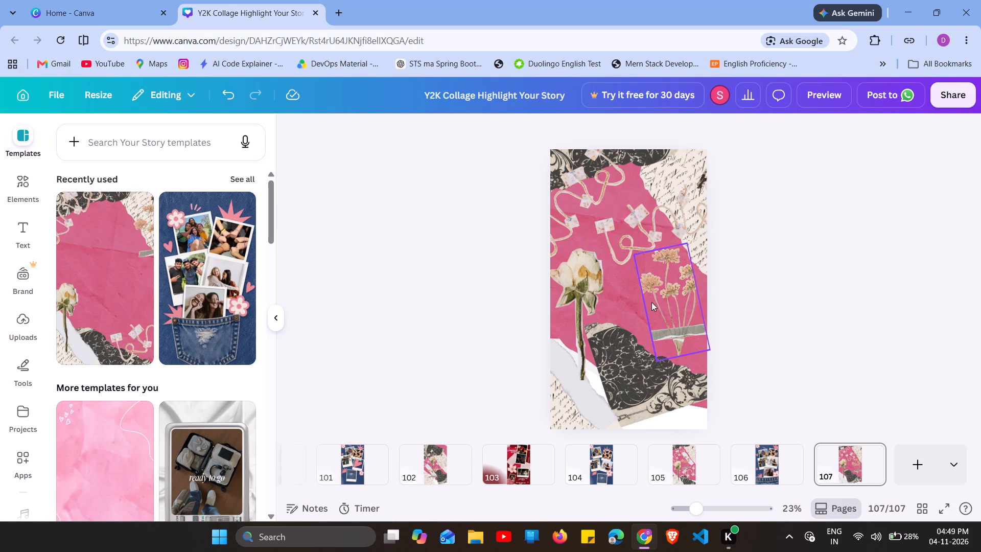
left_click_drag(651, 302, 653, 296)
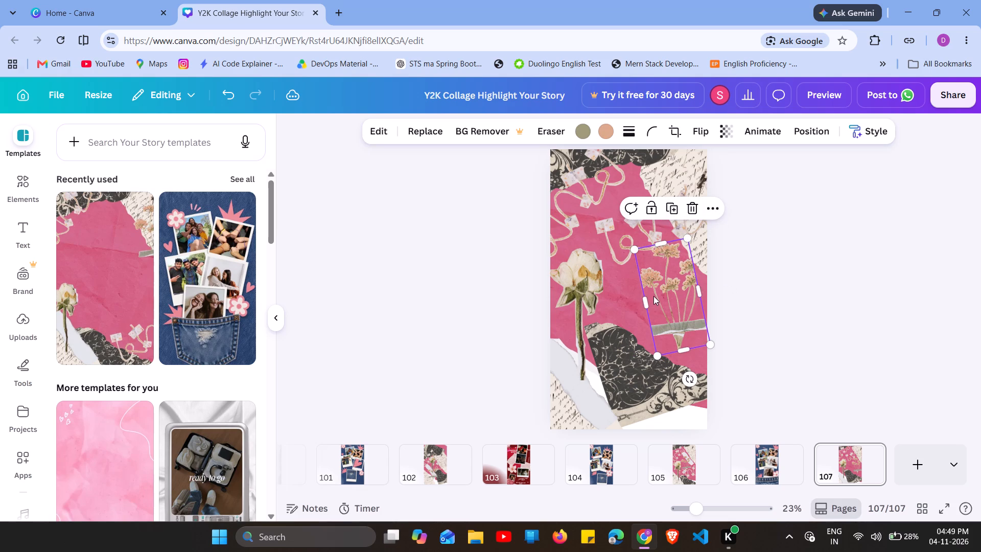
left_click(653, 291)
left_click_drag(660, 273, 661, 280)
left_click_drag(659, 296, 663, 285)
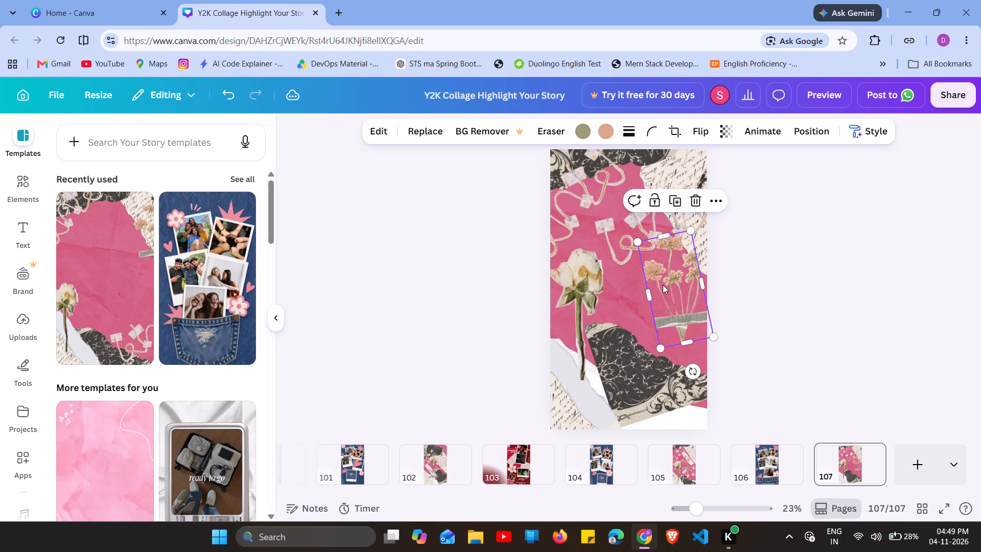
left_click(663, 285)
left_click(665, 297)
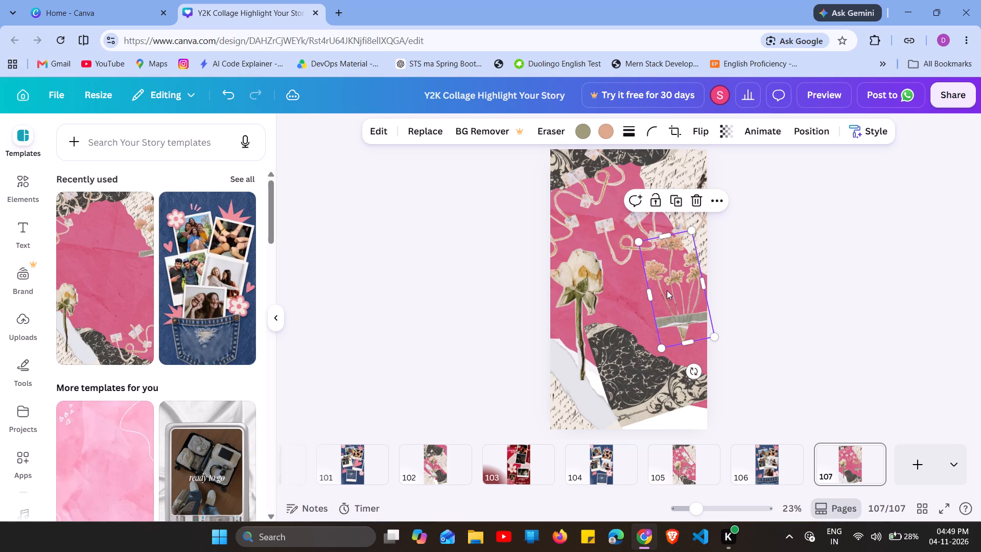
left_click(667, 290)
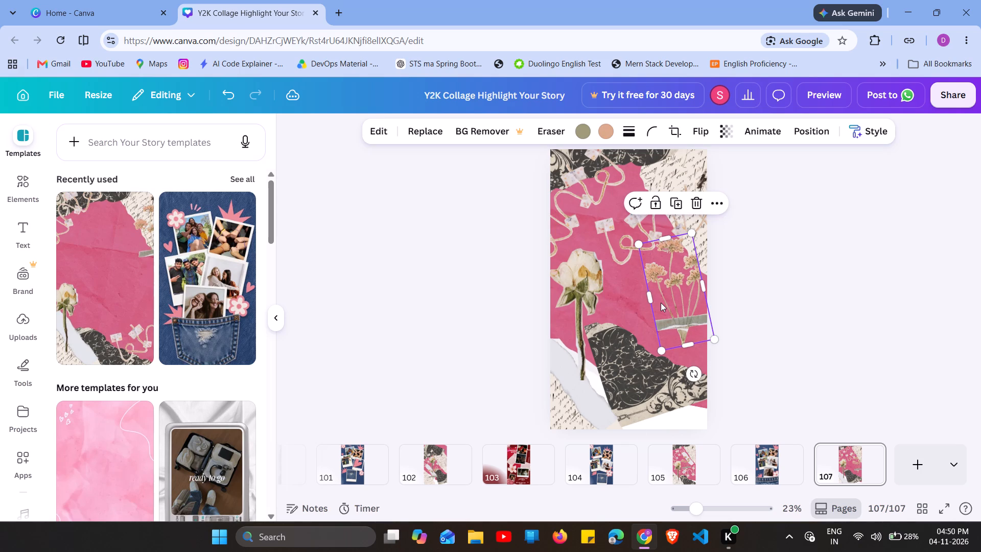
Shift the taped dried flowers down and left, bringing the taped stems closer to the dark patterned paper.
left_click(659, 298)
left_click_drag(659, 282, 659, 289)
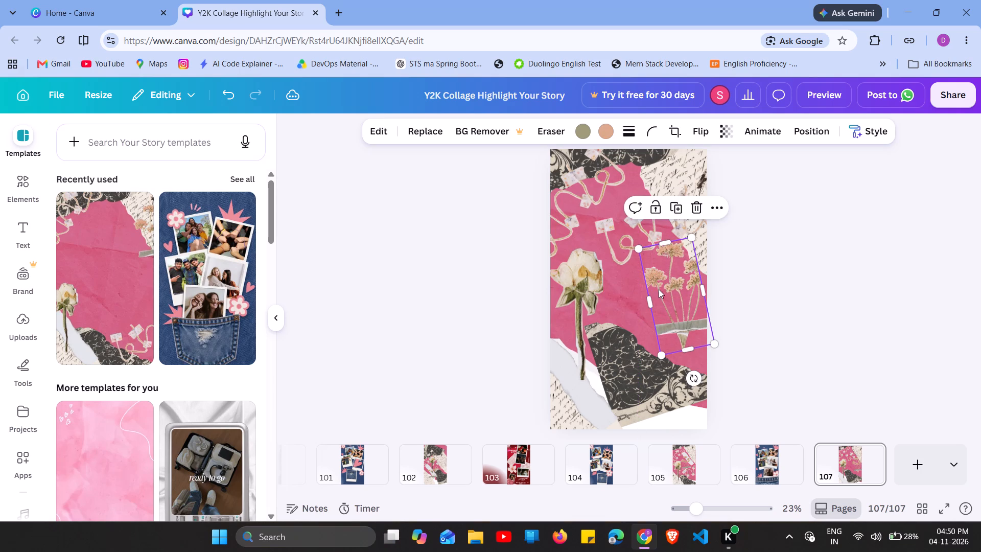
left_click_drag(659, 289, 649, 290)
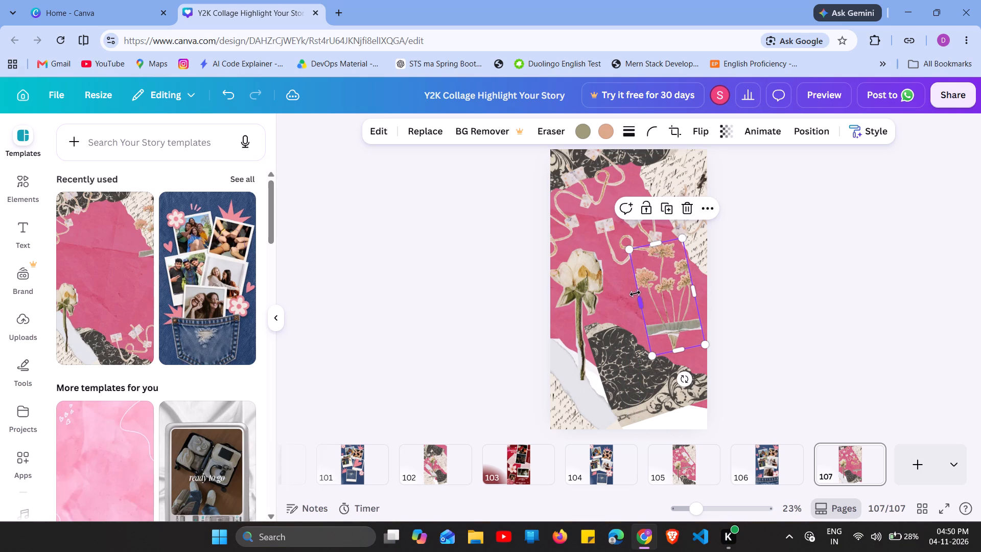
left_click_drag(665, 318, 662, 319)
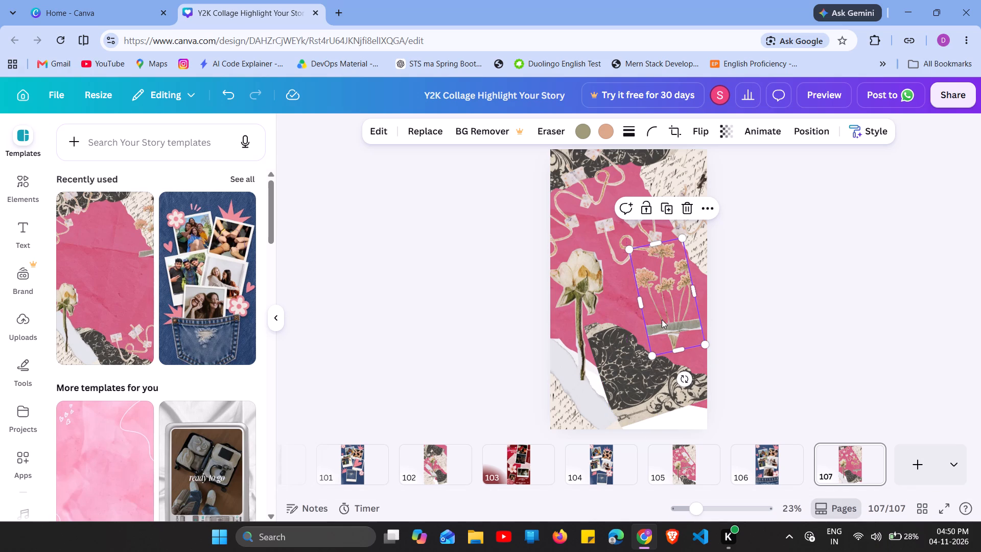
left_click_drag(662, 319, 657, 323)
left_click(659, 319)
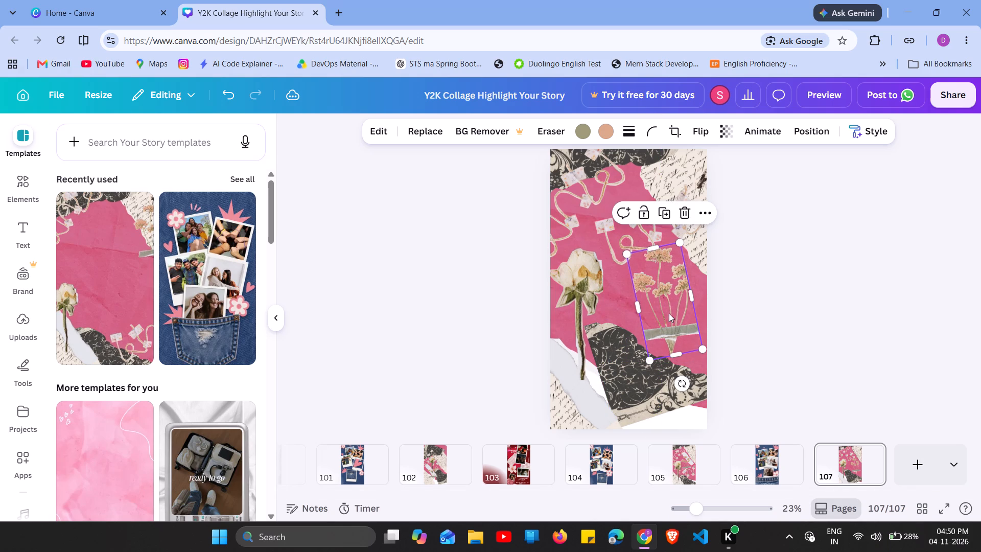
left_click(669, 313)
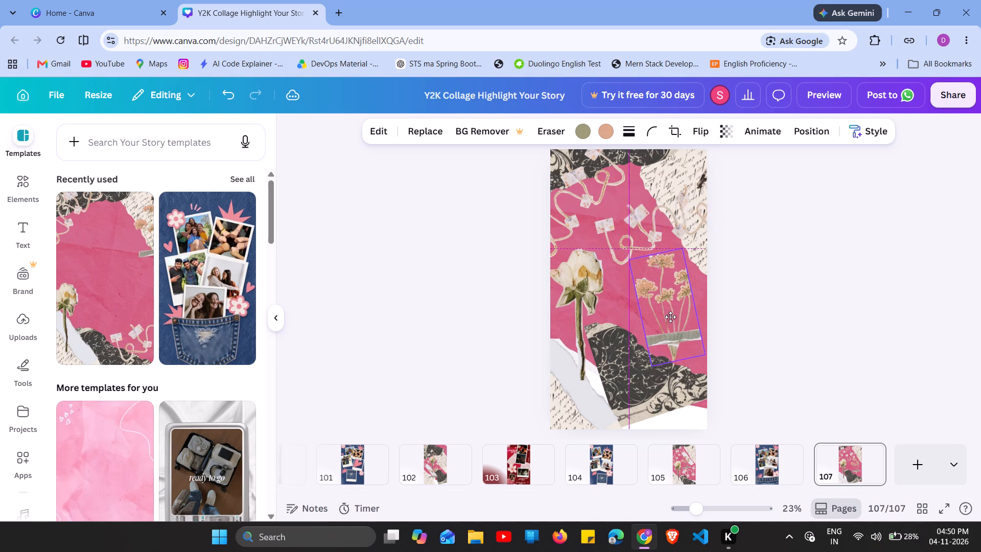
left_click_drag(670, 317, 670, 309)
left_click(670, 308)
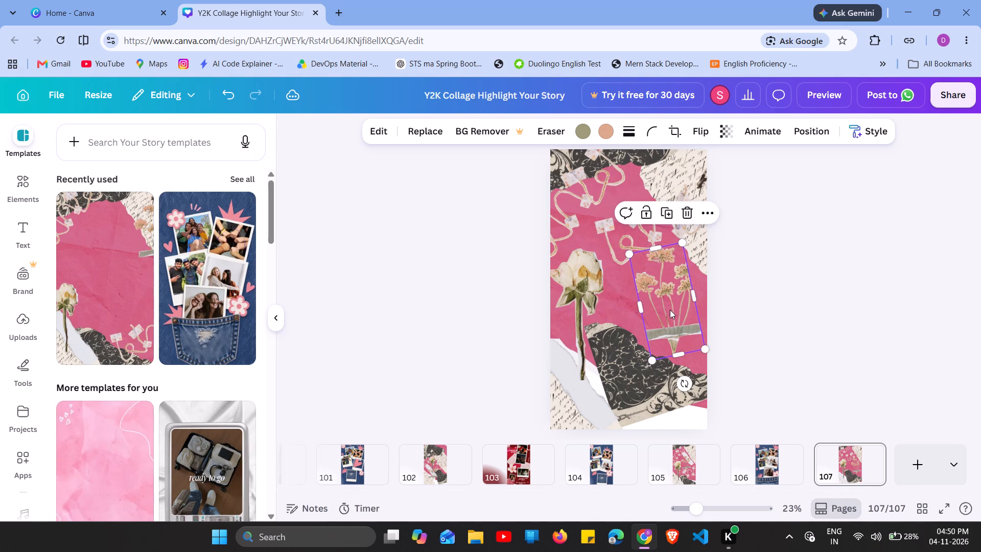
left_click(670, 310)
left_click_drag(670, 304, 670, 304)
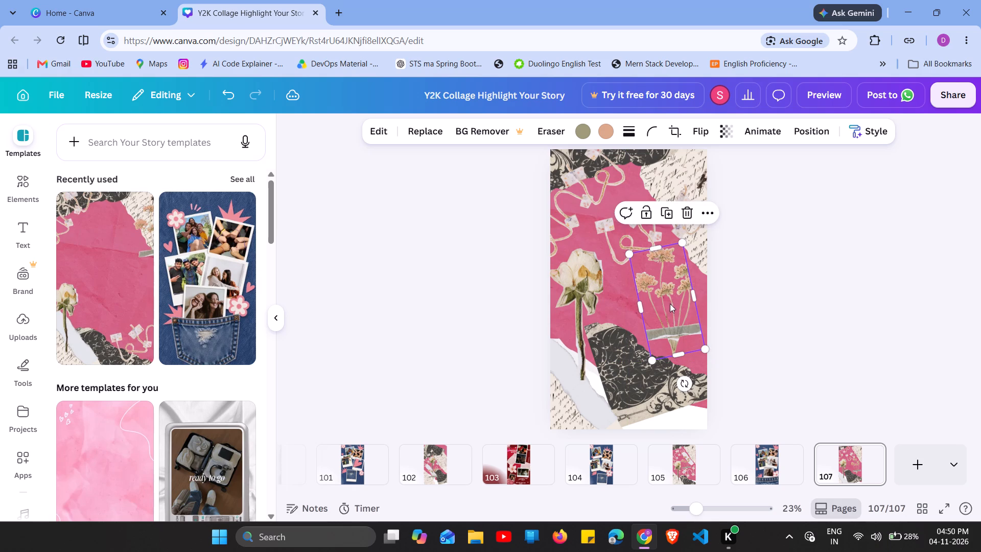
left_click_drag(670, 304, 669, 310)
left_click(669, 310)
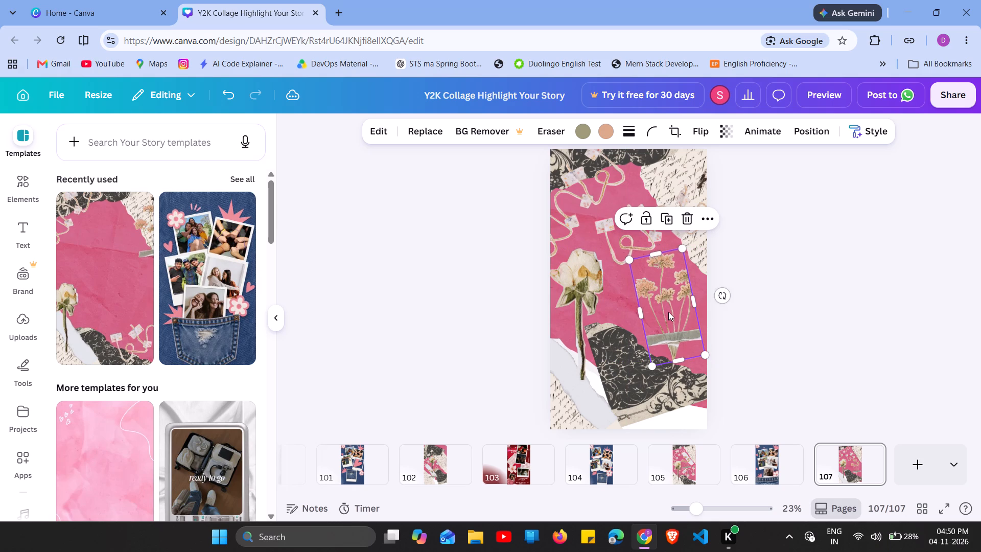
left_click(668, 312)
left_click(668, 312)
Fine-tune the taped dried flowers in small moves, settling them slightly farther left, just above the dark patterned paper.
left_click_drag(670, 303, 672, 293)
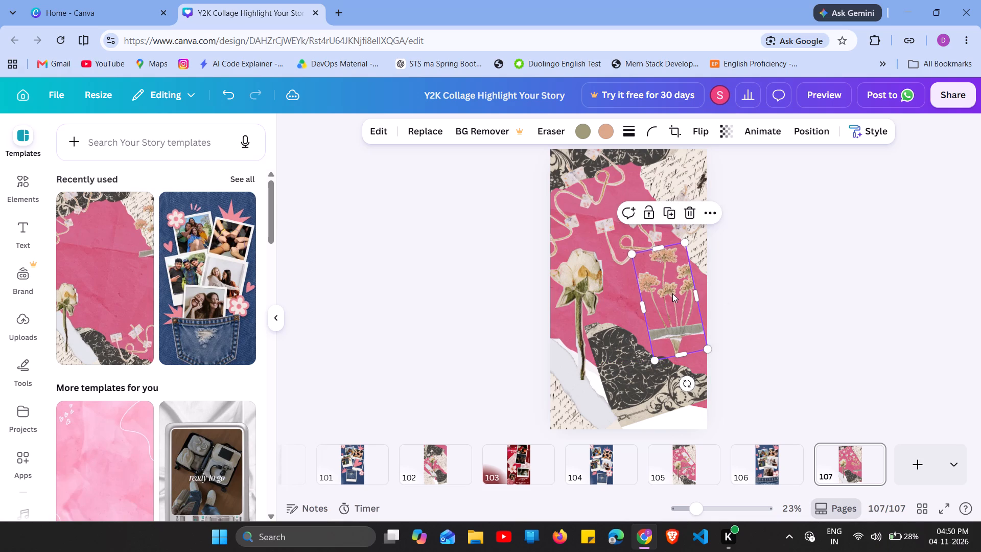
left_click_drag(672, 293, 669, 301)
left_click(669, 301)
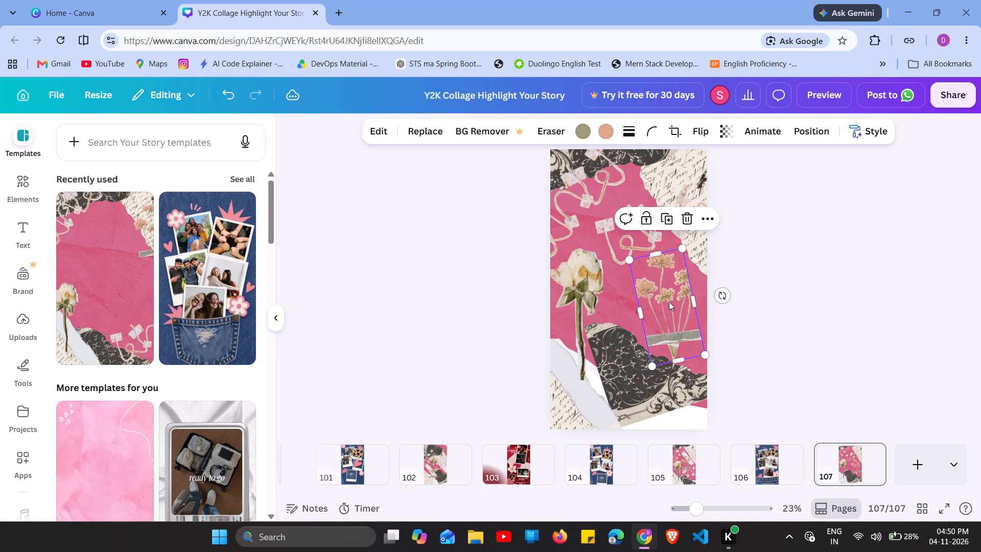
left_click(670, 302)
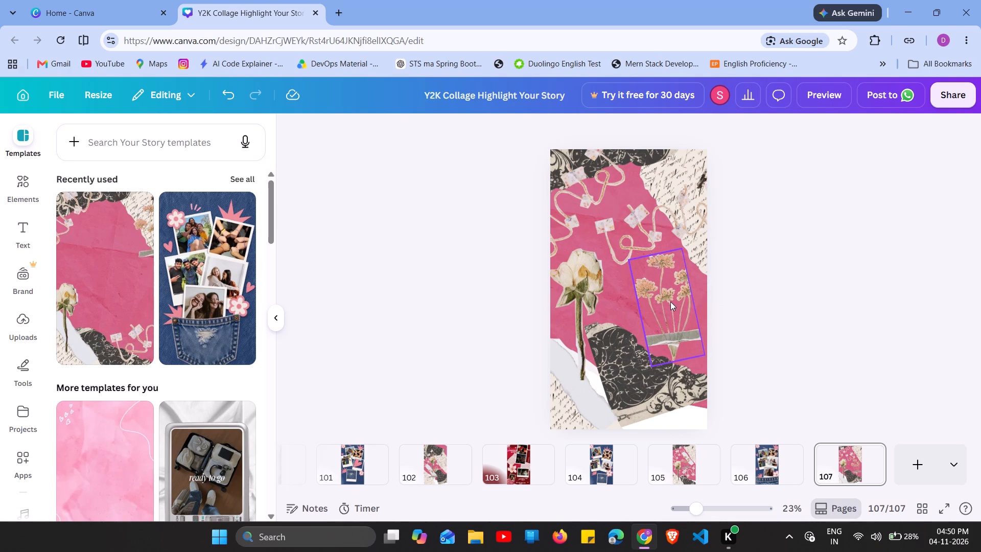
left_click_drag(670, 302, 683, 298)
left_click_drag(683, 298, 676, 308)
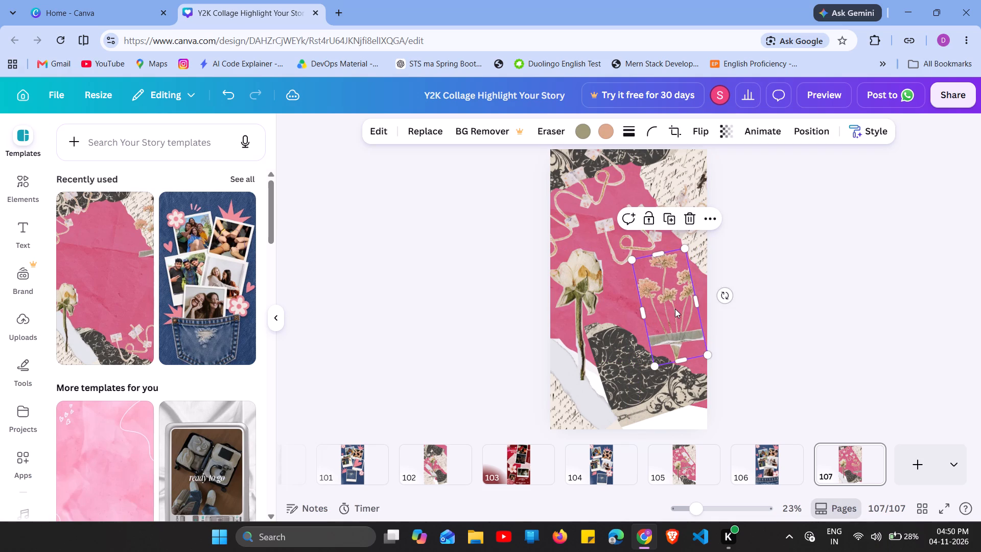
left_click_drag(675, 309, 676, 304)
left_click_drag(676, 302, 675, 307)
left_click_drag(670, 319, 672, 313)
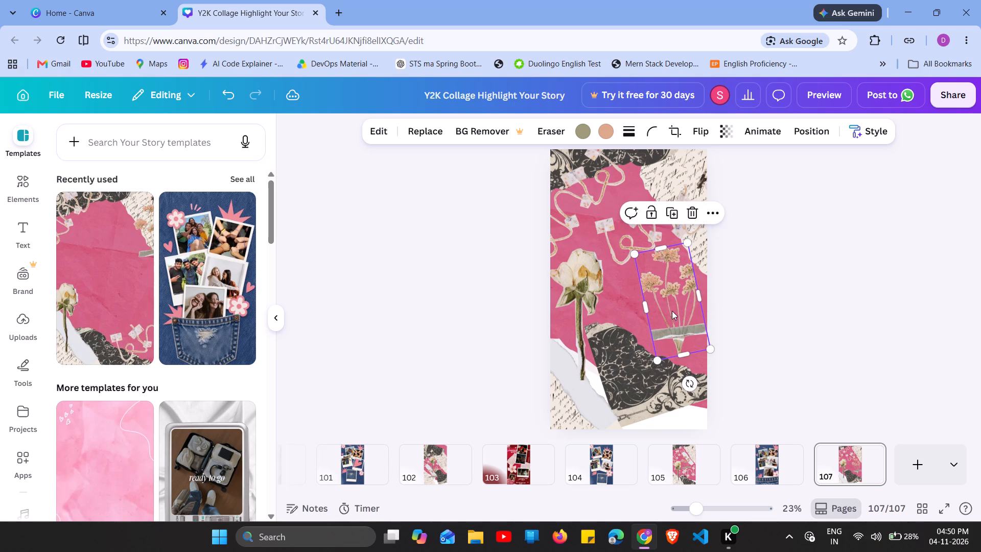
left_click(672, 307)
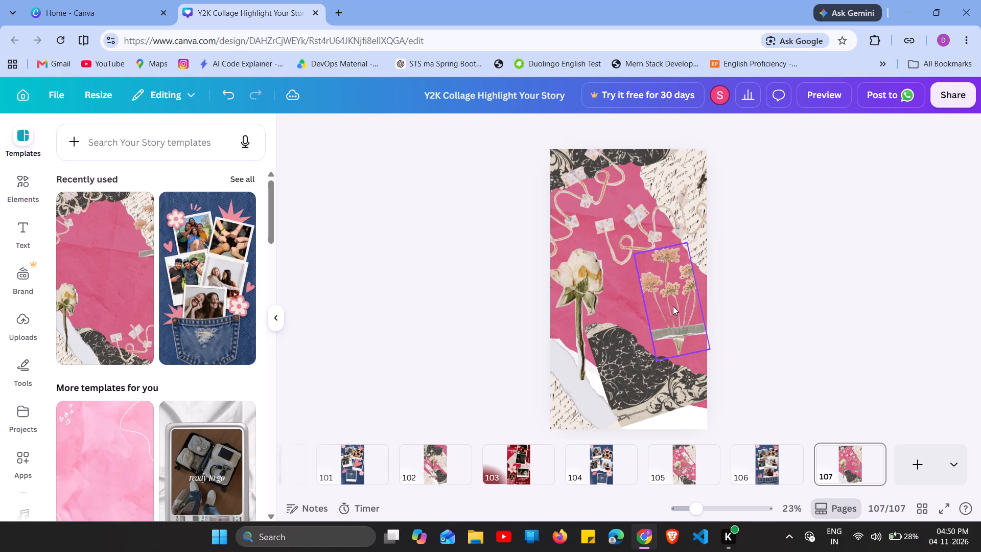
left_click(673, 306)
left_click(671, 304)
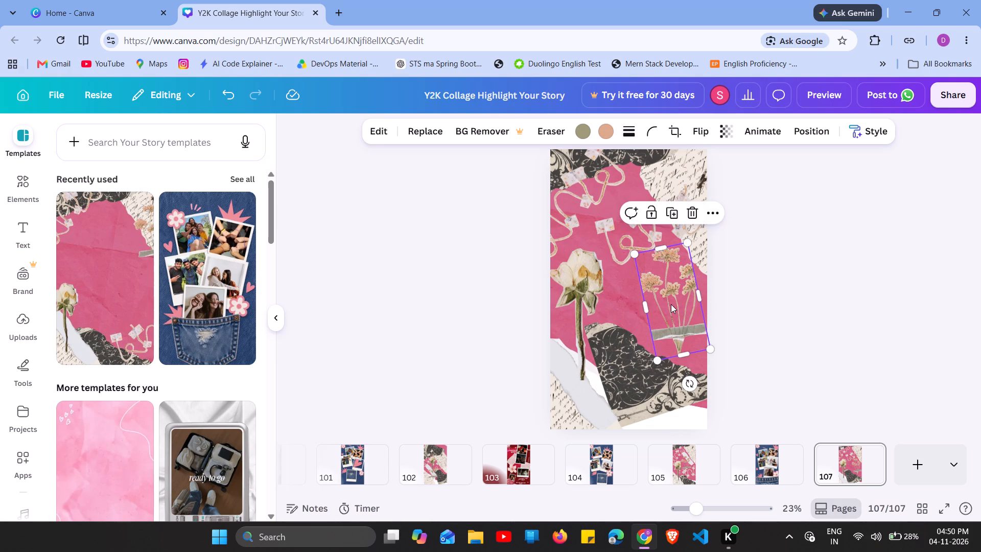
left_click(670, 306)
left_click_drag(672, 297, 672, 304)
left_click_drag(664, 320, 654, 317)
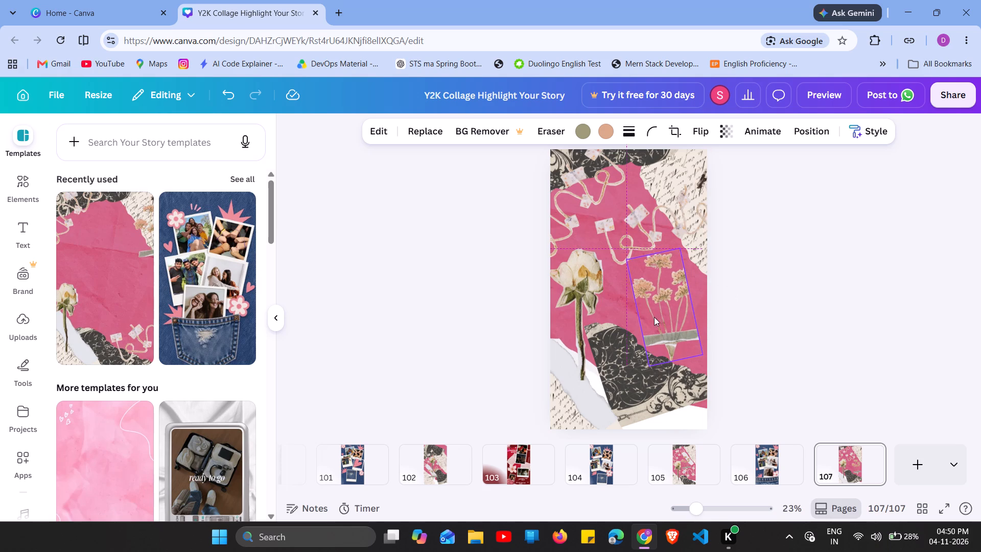
Move the white rose up and slightly left, so it overhangs the page's left edge.
left_click_drag(599, 349, 595, 332)
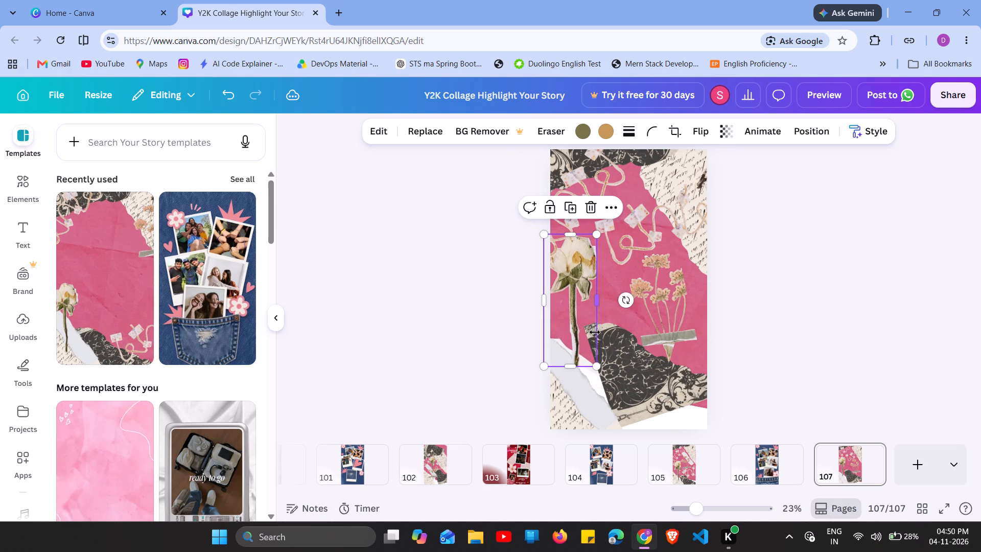
Move the dark patterned paper up and slightly left, behind the base of the dried flowers.
left_click_drag(628, 373, 624, 354)
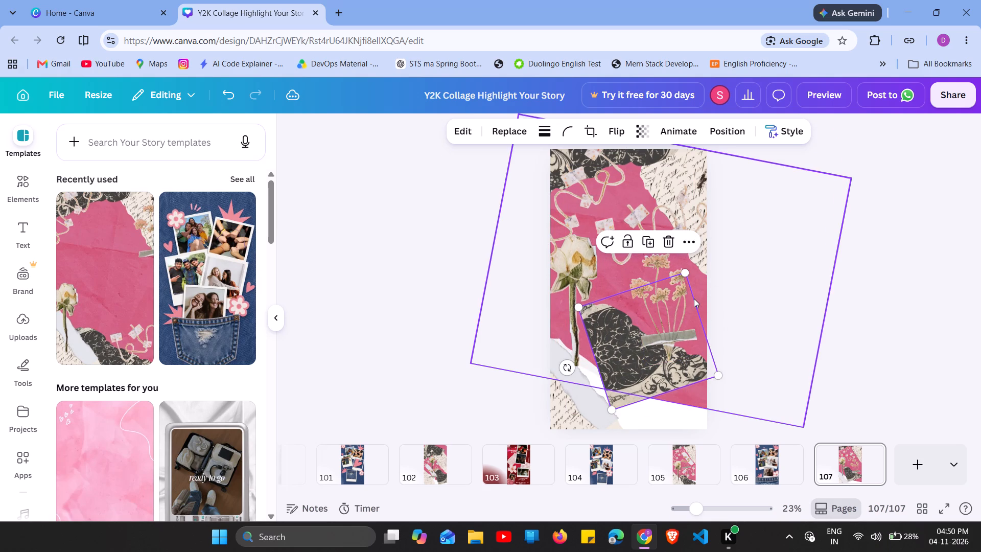
Move the large pink paper slightly down toward the bottom of the page.
left_click_drag(694, 298, 694, 310)
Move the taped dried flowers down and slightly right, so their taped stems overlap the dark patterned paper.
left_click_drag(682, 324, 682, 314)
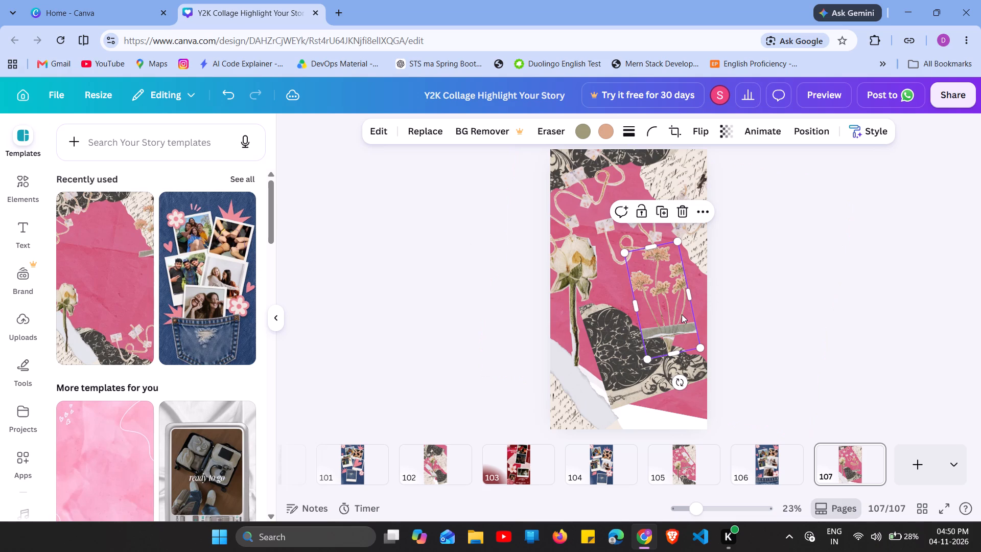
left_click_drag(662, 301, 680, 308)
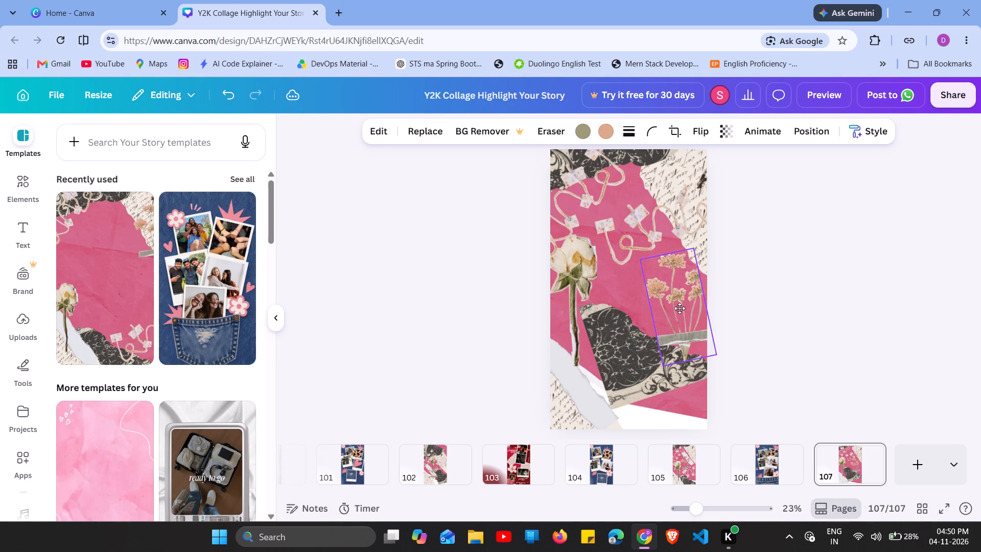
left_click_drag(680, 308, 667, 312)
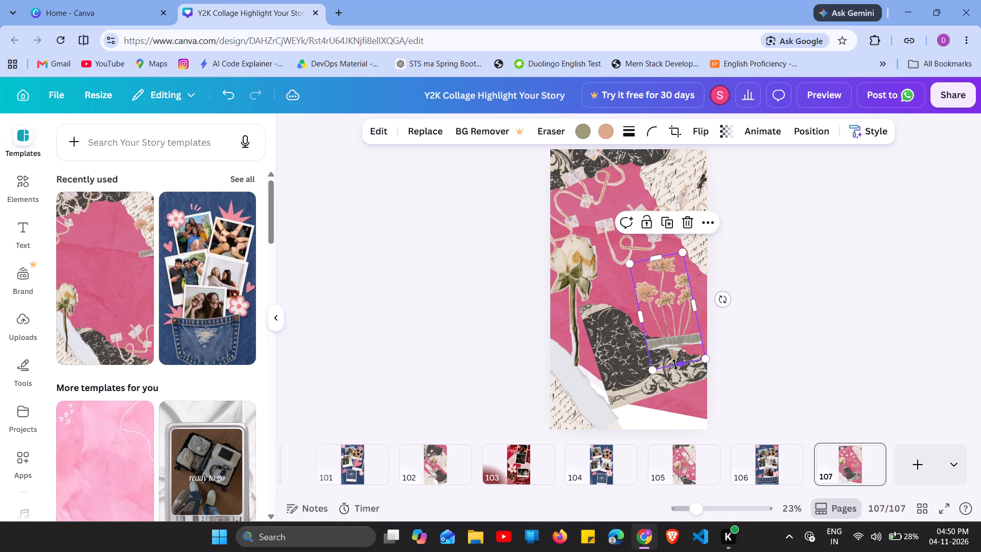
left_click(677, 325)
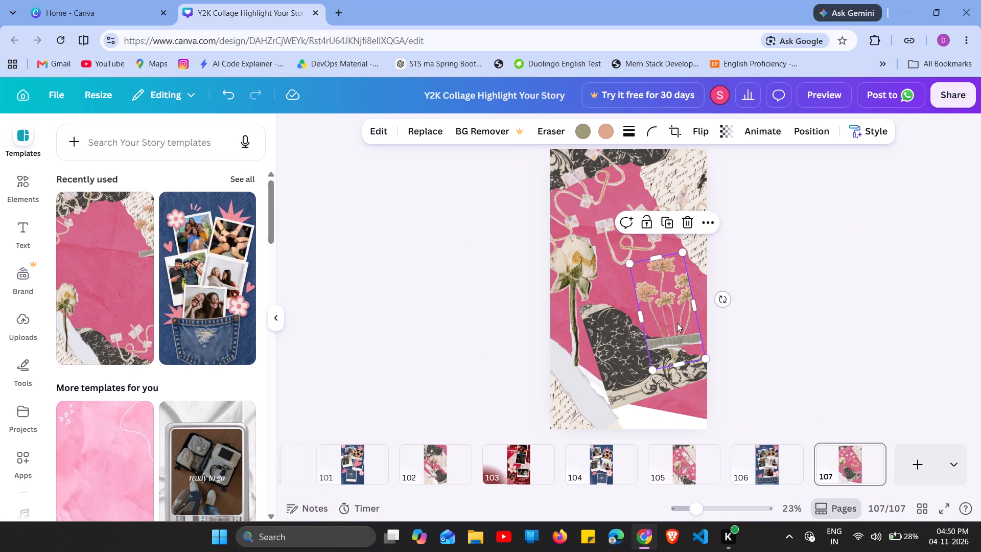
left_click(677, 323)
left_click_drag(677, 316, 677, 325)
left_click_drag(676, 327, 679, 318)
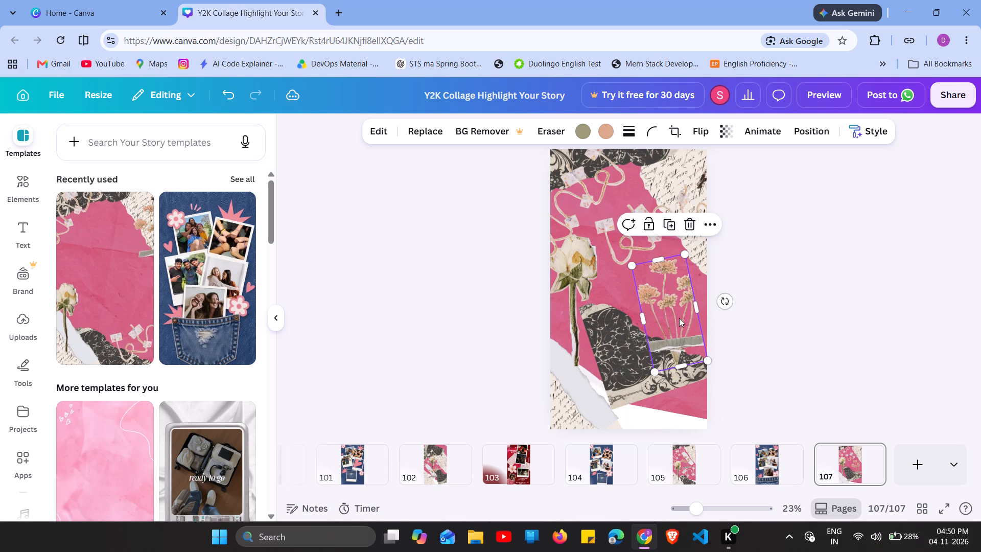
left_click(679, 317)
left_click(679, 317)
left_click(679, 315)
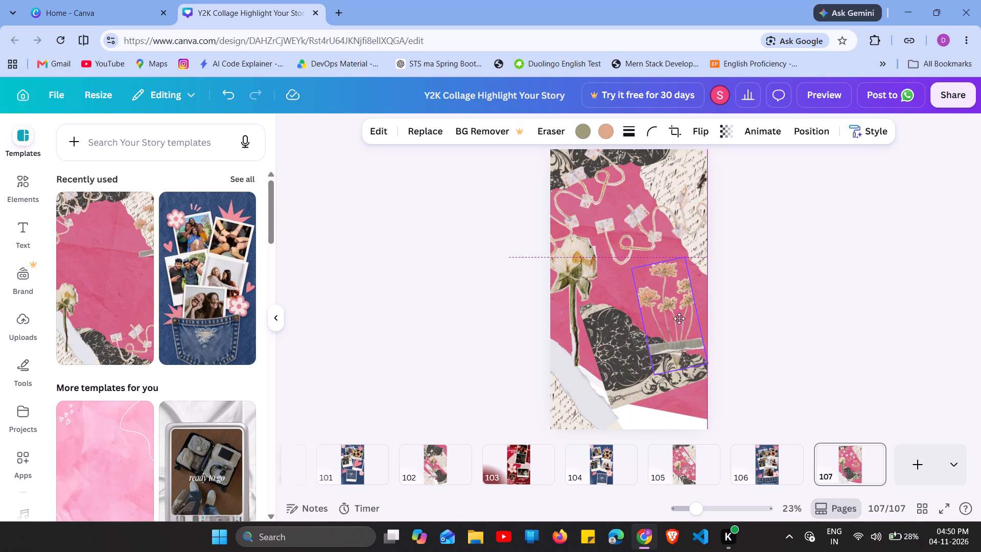
Move the taped dried flowers up and left, so the stem base just overlaps the dark paper's upper edge.
left_click_drag(679, 343, 680, 334)
left_click(680, 331)
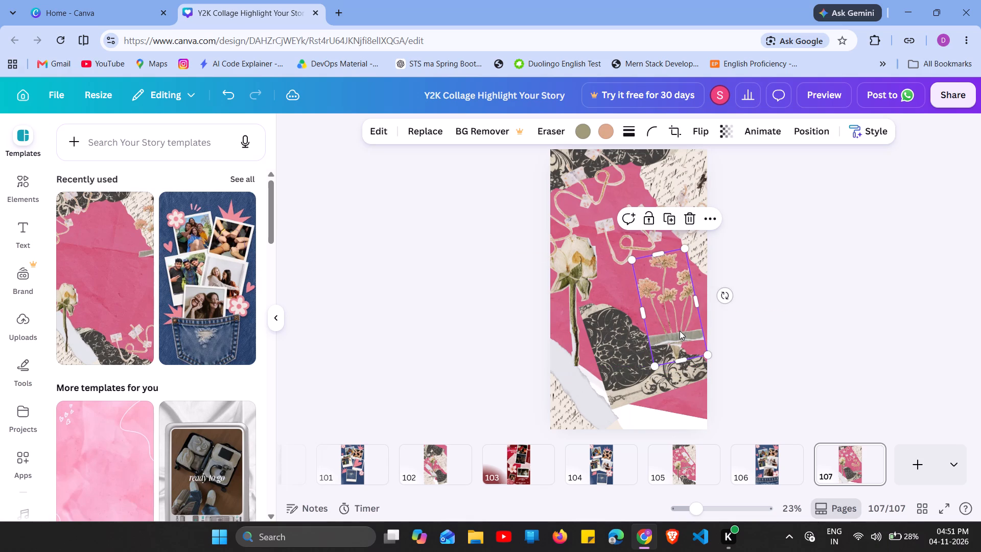
left_click_drag(678, 355, 673, 348)
left_click_drag(668, 331, 670, 326)
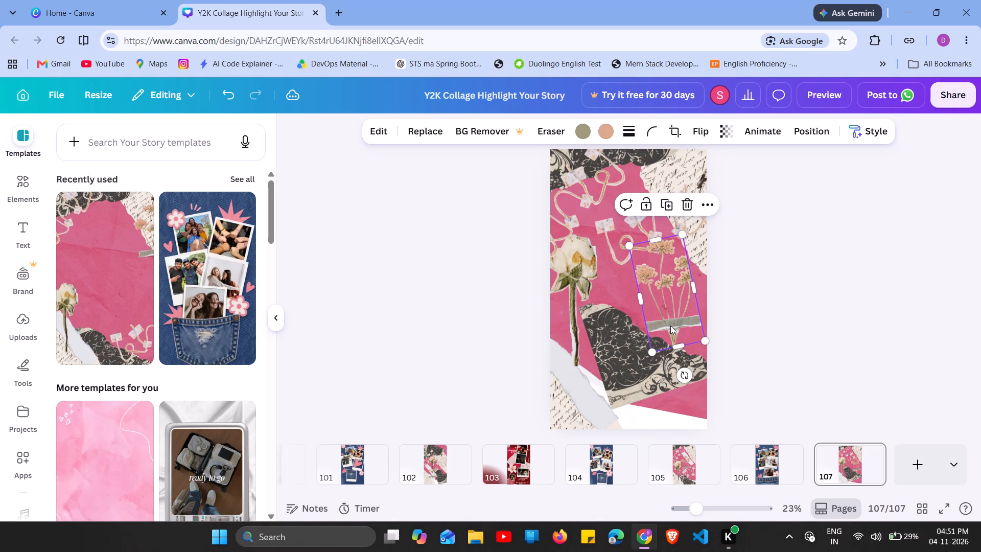
left_click_drag(670, 326, 666, 331)
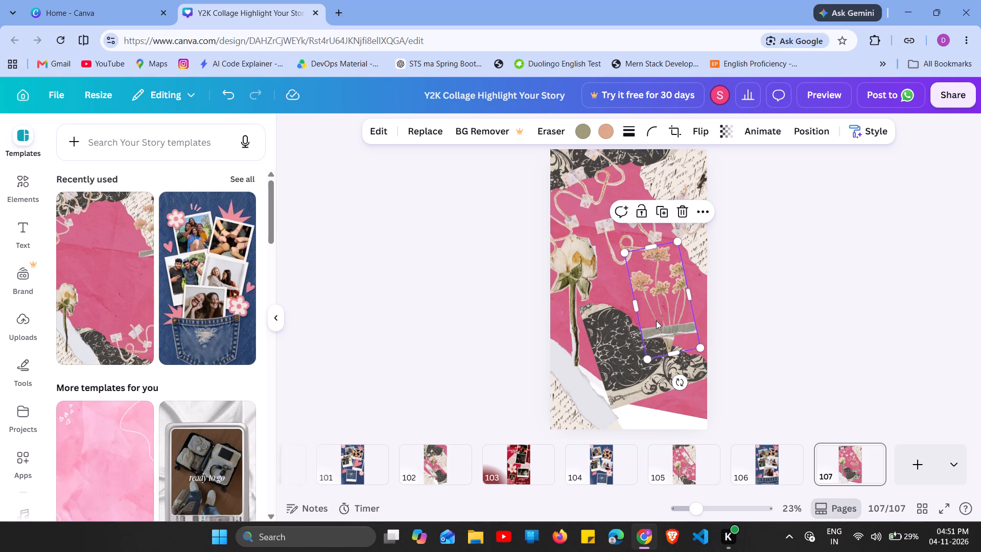
Move the taped dried flowers up and slightly right, clear of the dark patterned paper below them.
left_click(660, 311)
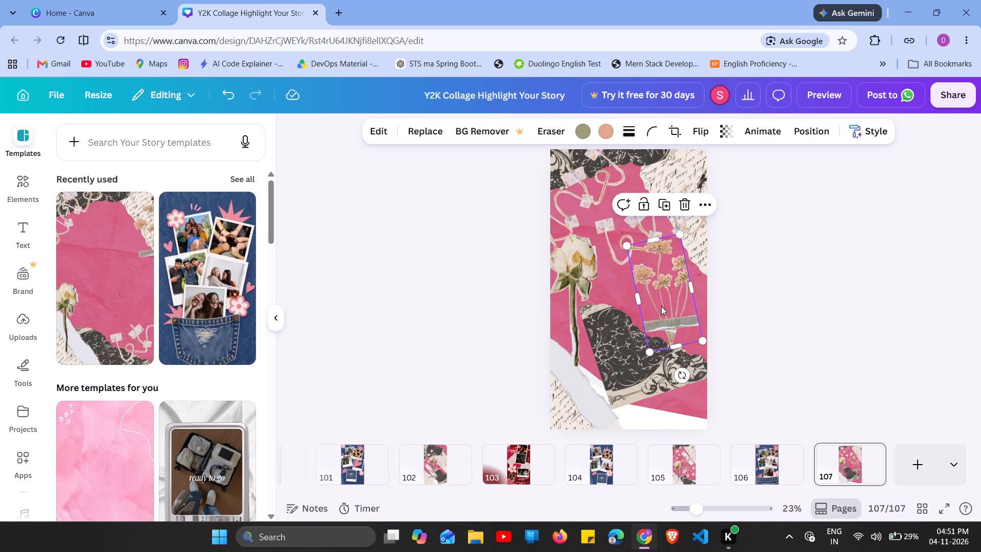
left_click_drag(659, 306, 661, 295)
left_click_drag(661, 295, 660, 312)
left_click(669, 310)
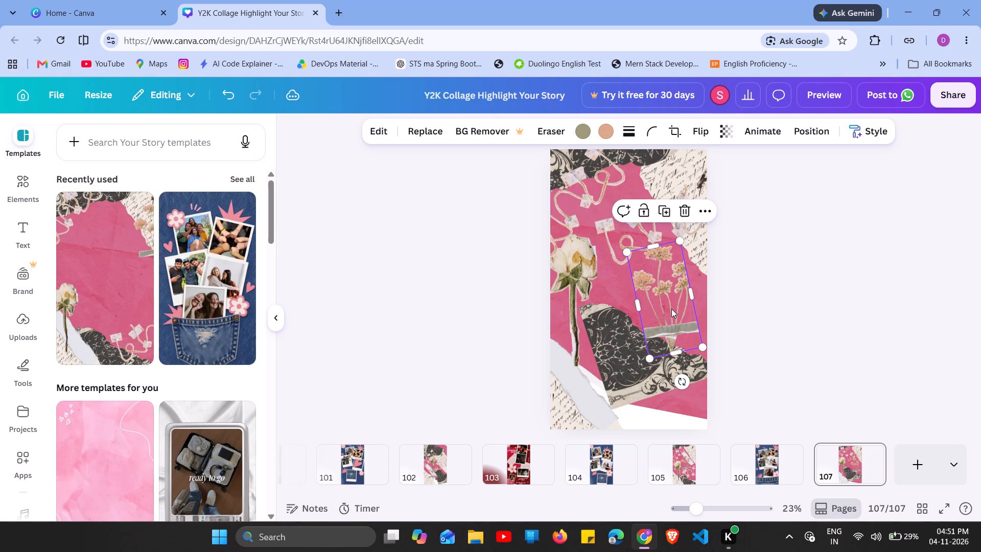
left_click(669, 309)
left_click_drag(662, 308, 661, 303)
left_click_drag(663, 290, 662, 307)
left_click_drag(667, 300, 671, 290)
left_click_drag(673, 282, 674, 277)
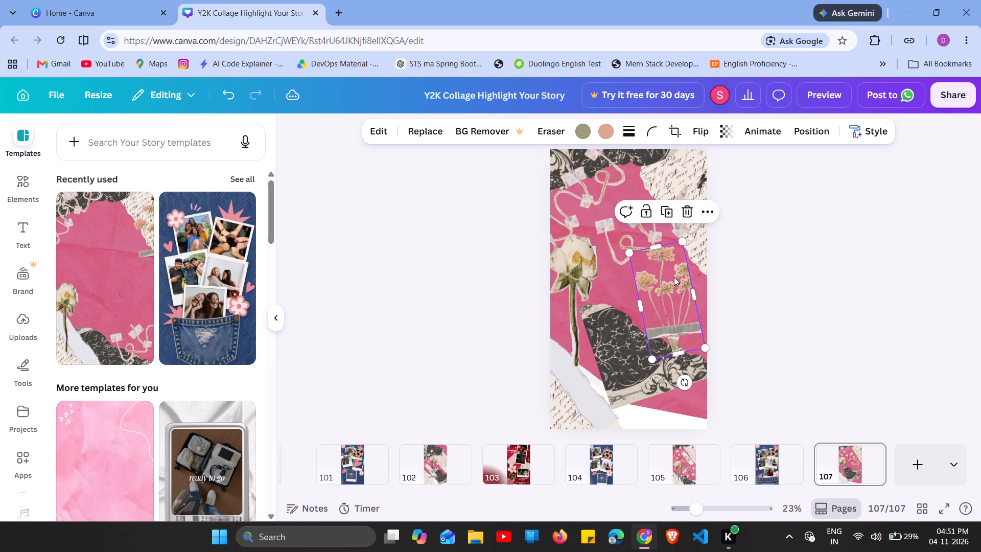
left_click_drag(674, 277, 676, 269)
left_click(676, 269)
left_click_drag(673, 290, 675, 285)
left_click(675, 284)
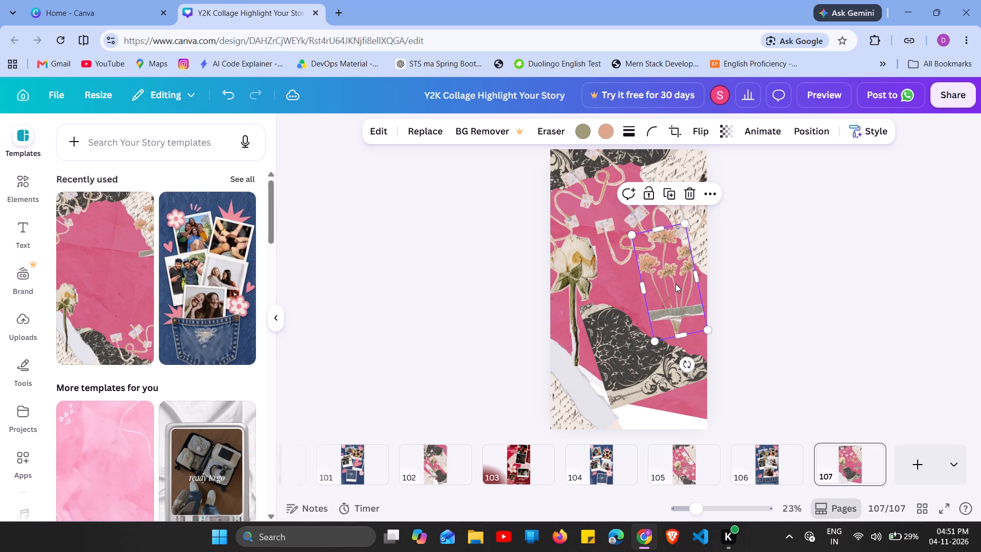
left_click_drag(677, 284, 679, 279)
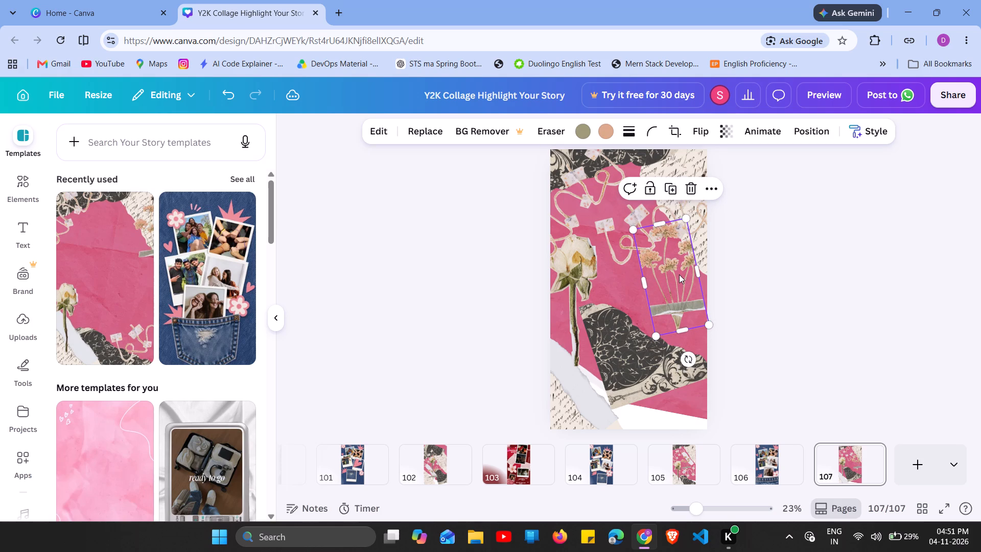
left_click(679, 274)
left_click(683, 264)
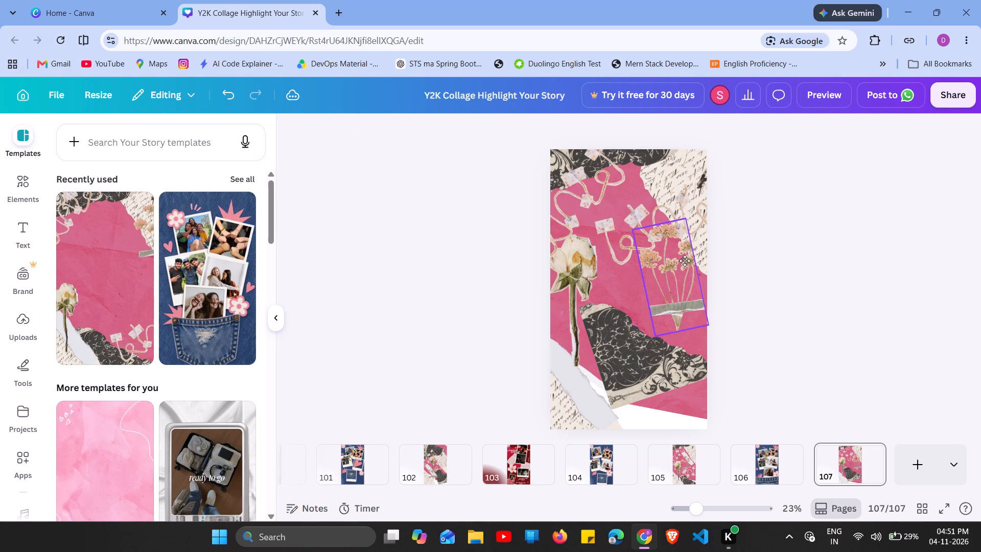
left_click_drag(684, 244, 684, 239)
left_click_drag(684, 239, 683, 245)
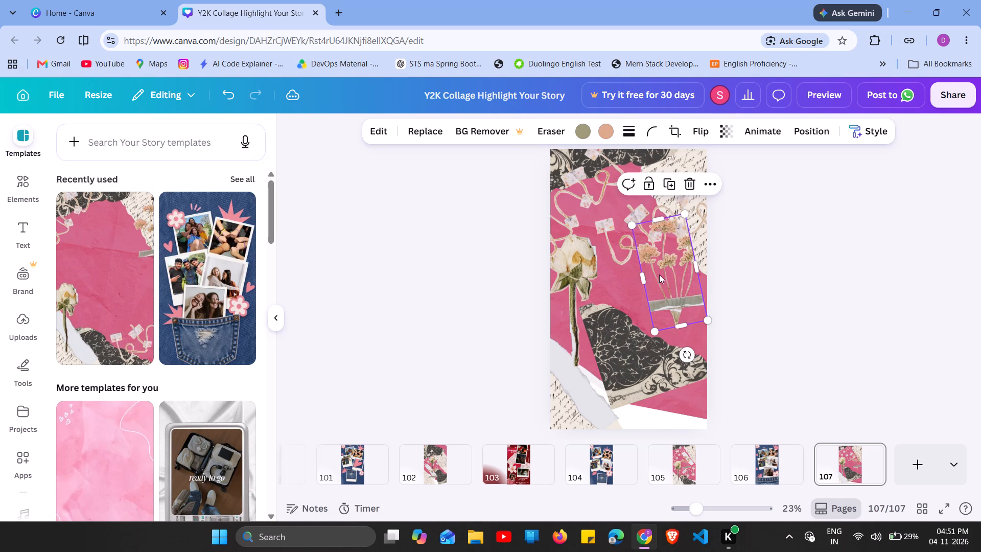
left_click_drag(650, 282, 649, 277)
Move the upper-right string of paper squares up and right, partly over the handwritten paper behind the dried flowers.
left_click_drag(634, 200, 635, 208)
left_click_drag(634, 230, 638, 218)
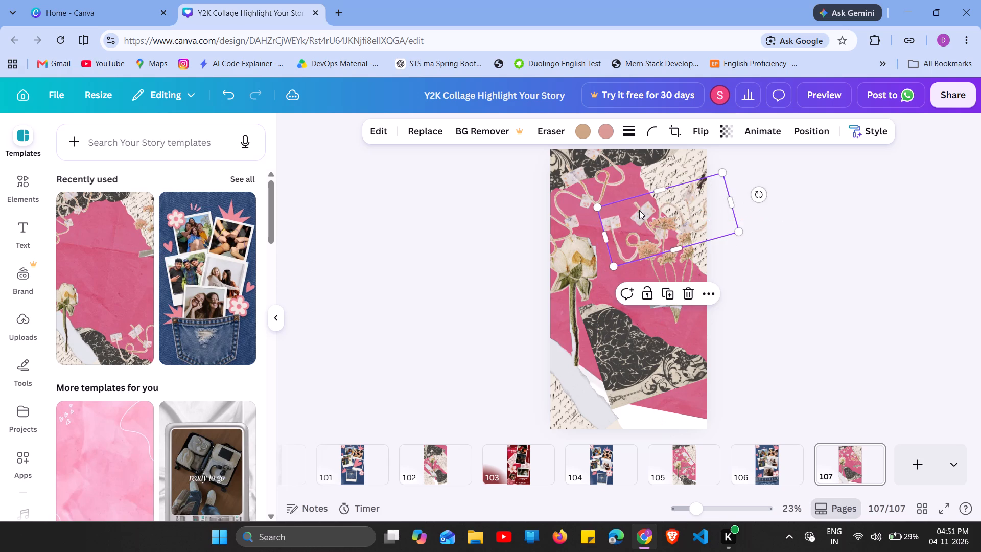
left_click_drag(640, 209, 646, 198)
left_click_drag(646, 198, 646, 205)
left_click_drag(646, 208, 648, 203)
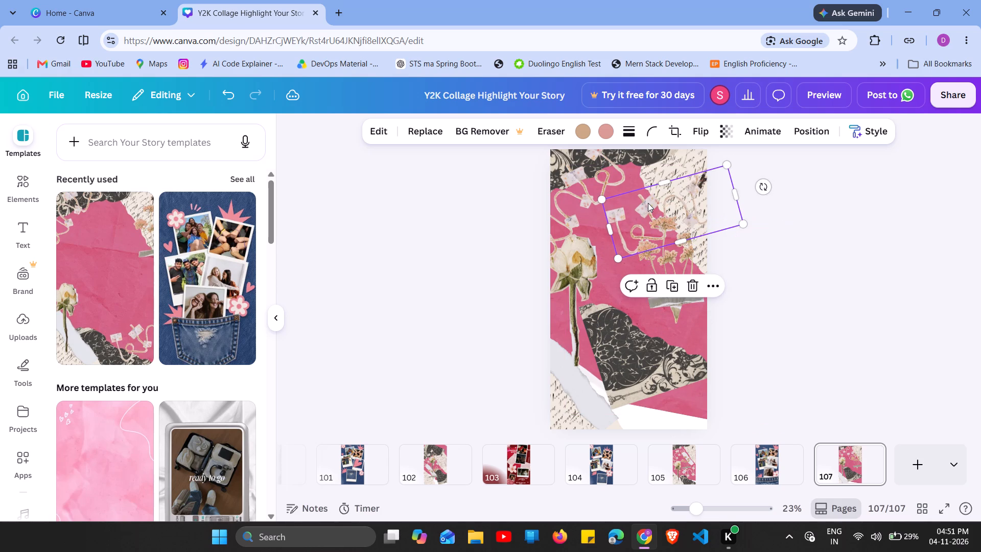
left_click_drag(648, 198, 649, 185)
left_click_drag(649, 184, 651, 196)
left_click_drag(651, 201, 655, 194)
left_click(636, 181)
left_click_drag(629, 179, 629, 184)
left_click_drag(632, 221, 629, 227)
Move the taped dried flowers further up so their blooms overlap the right-hand string of paper squares.
double_click(673, 268)
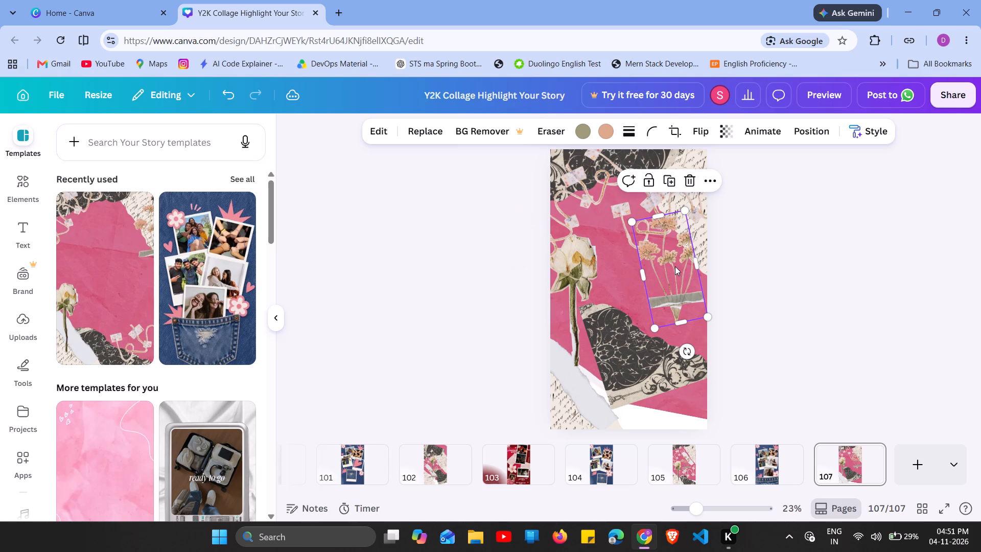
left_click(674, 267)
left_click_drag(672, 272, 674, 264)
left_click_drag(674, 264, 673, 258)
left_click_drag(671, 232, 671, 237)
left_click_drag(668, 244, 668, 239)
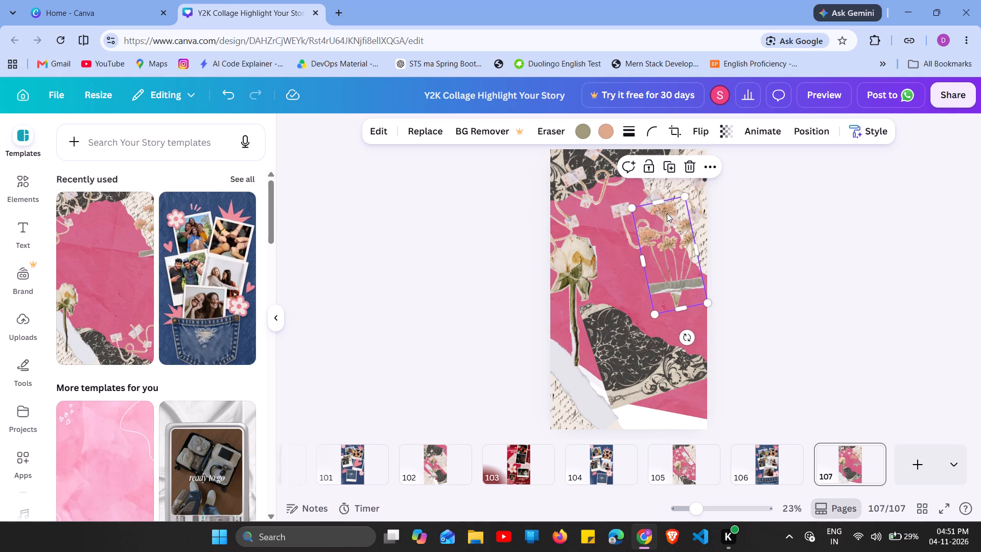
left_click(667, 214)
left_click_drag(664, 211, 666, 195)
left_click_drag(645, 201, 645, 207)
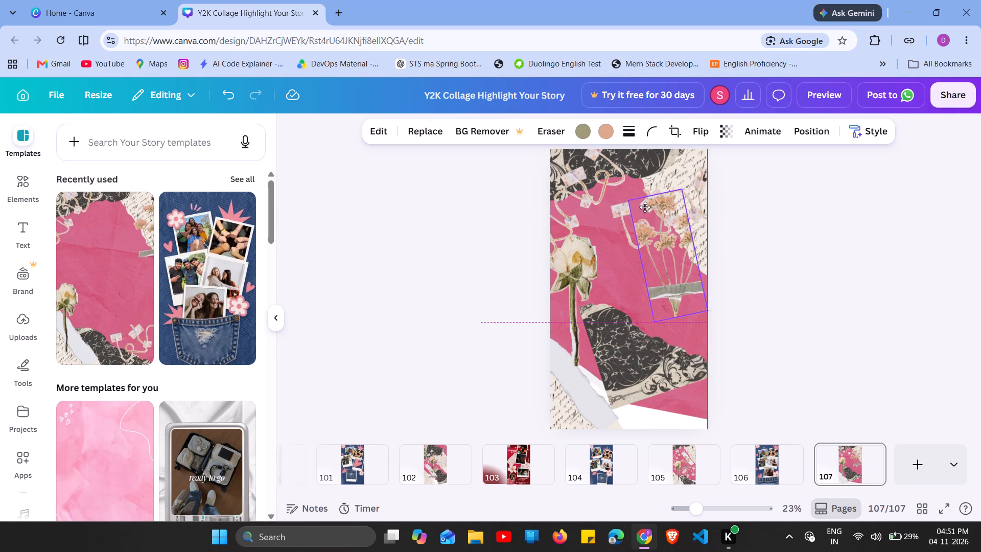
left_click_drag(645, 207, 645, 208)
left_click_drag(642, 212, 642, 200)
left_click_drag(641, 186, 641, 190)
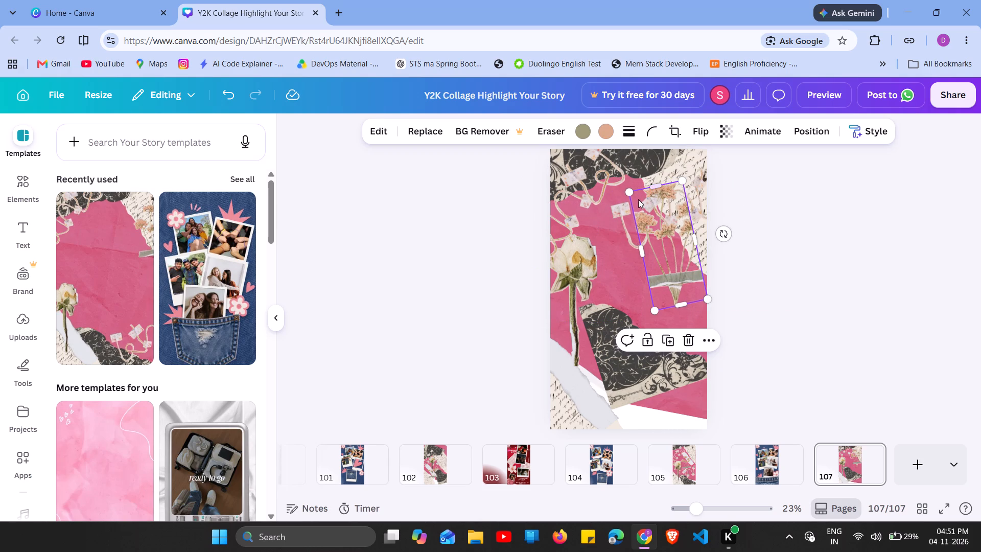
left_click(638, 199)
Stretch the upper-left string of paper squares slightly longer along its diagonal.
left_click_drag(625, 170, 623, 177)
left_click_drag(621, 201, 626, 196)
left_click(626, 182)
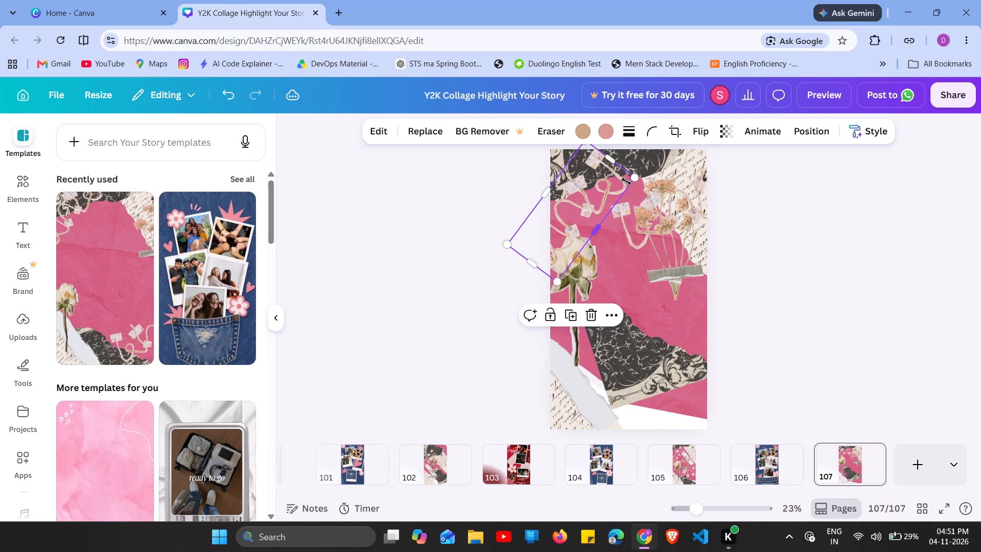
left_click_drag(622, 204, 625, 197)
left_click(625, 147)
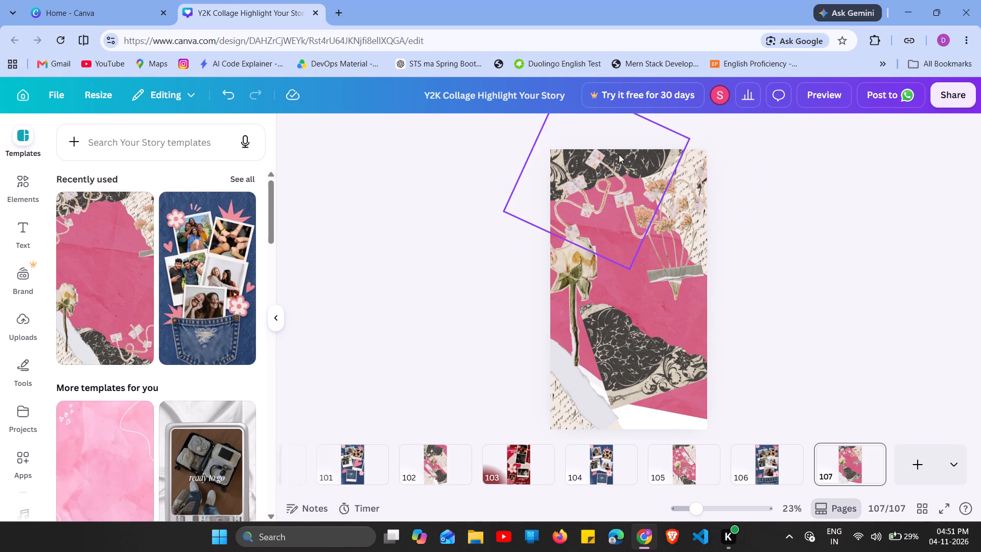
left_click_drag(616, 167, 617, 173)
left_click_drag(623, 176, 624, 168)
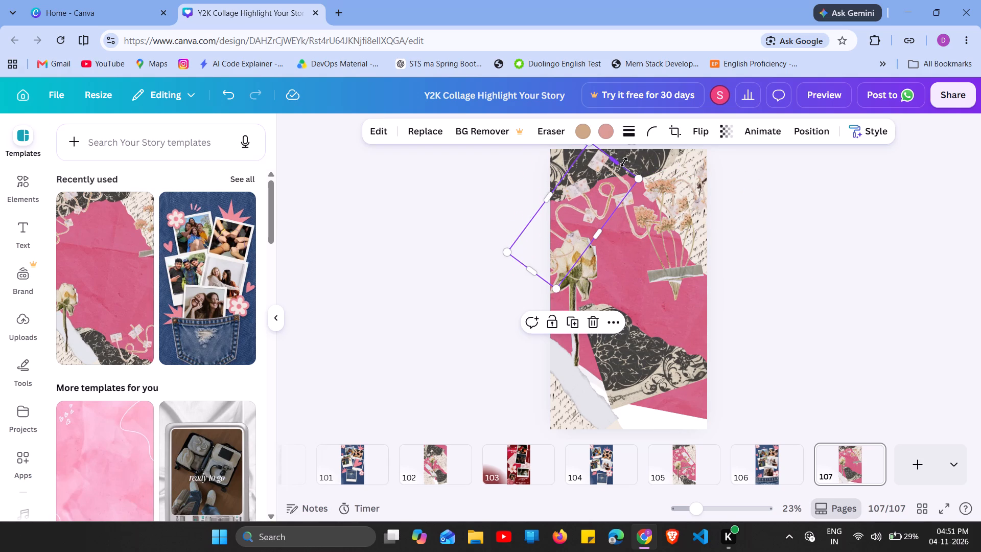
left_click_drag(624, 162, 620, 175)
left_click_drag(616, 181, 597, 147)
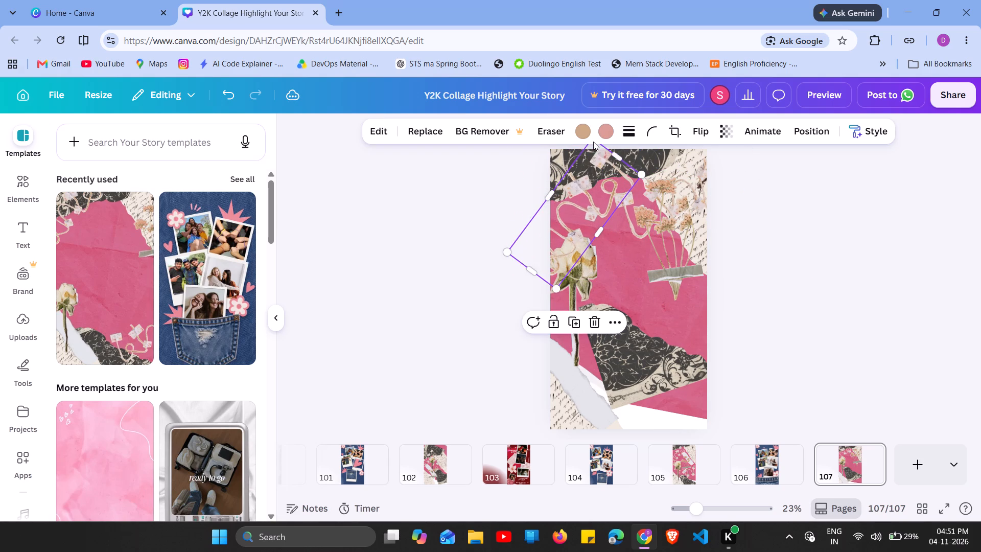
Move the upper-left string of paper squares down and right so it overlaps the white rose.
left_click_drag(598, 157, 599, 167)
left_click(595, 144)
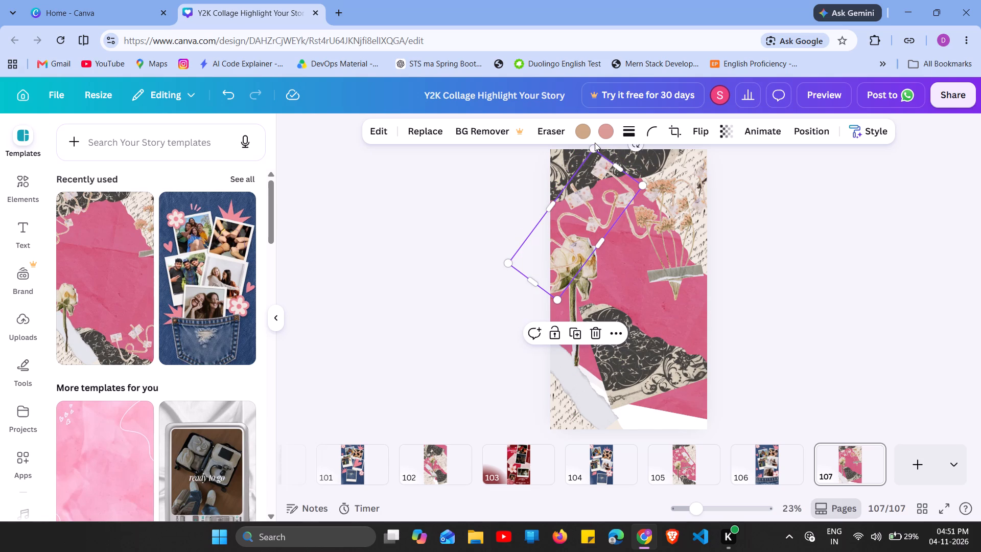
left_click(594, 138)
left_click(593, 131)
left_click_drag(590, 160, 600, 175)
left_click_drag(593, 226, 608, 249)
left_click_drag(627, 248, 643, 250)
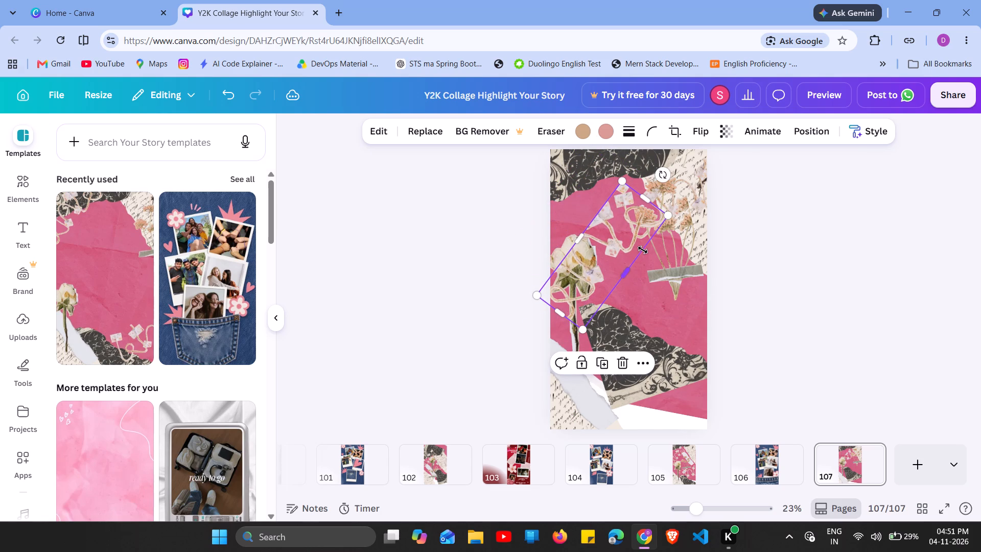
Move the taped dried flowers slightly down and left.
left_click_drag(679, 287, 676, 304)
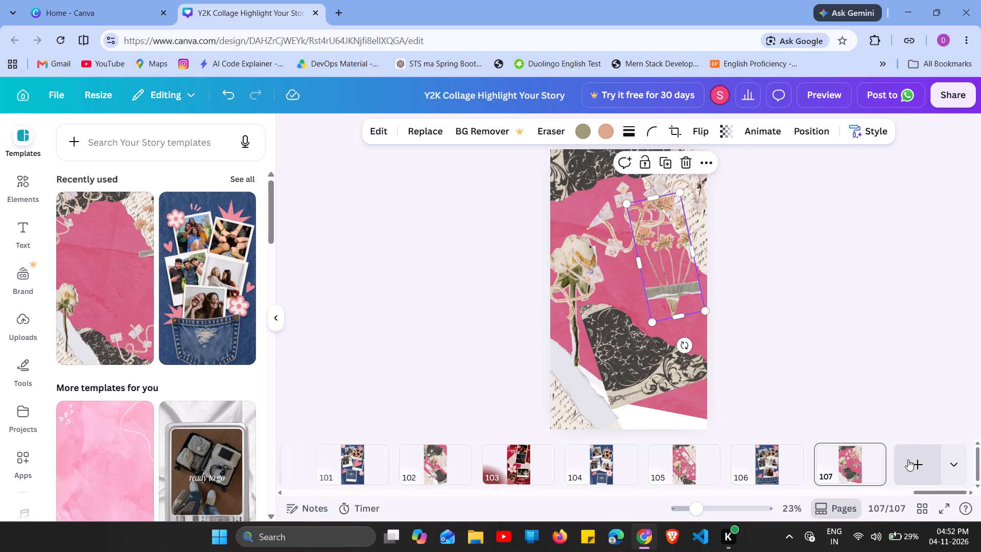
Add page 108 and apply the overlapping polaroid "Happy Birthday" photo collage template to it.
left_click(906, 459)
scroll(221, 288, "down", 5)
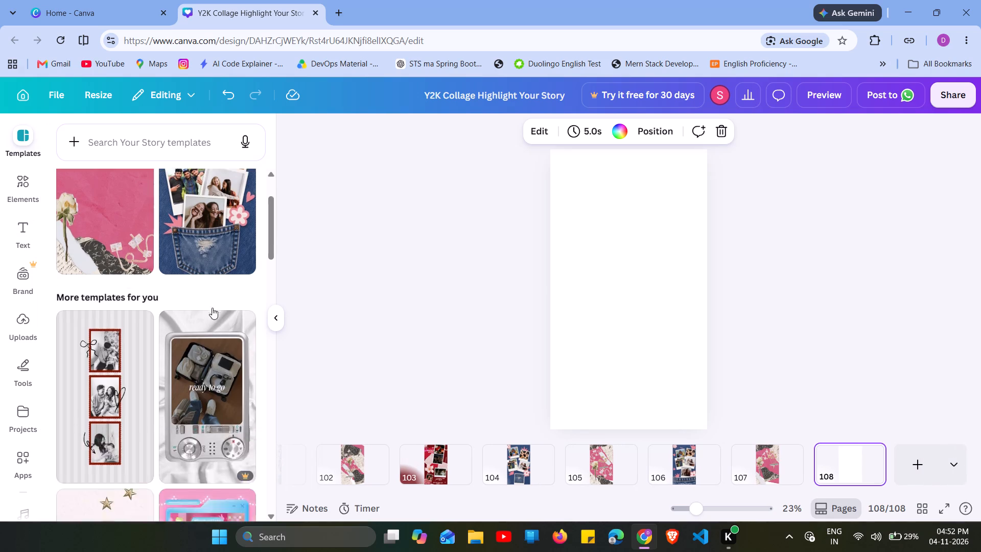
scroll(217, 313, "up", 1)
scroll(218, 314, "down", 2)
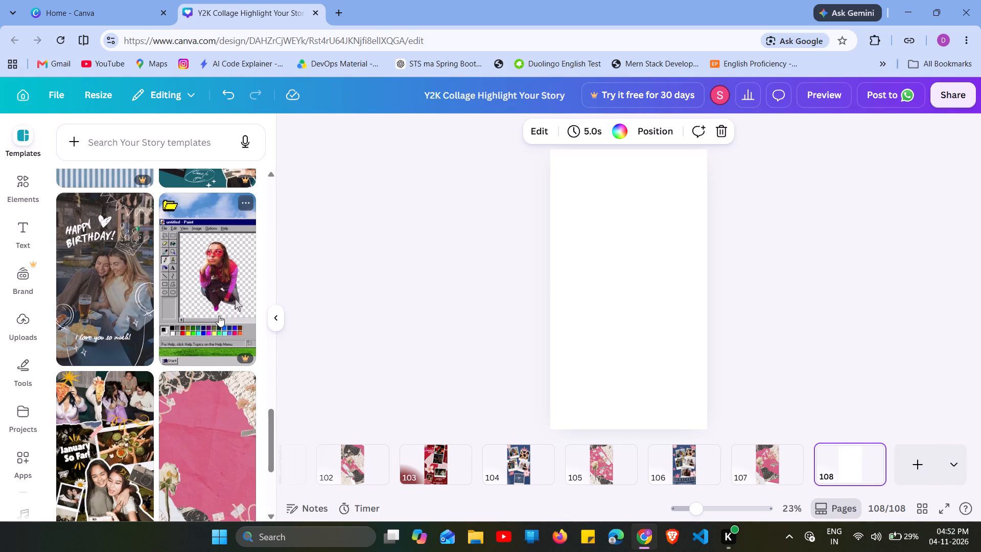
scroll(219, 330, "down", 2)
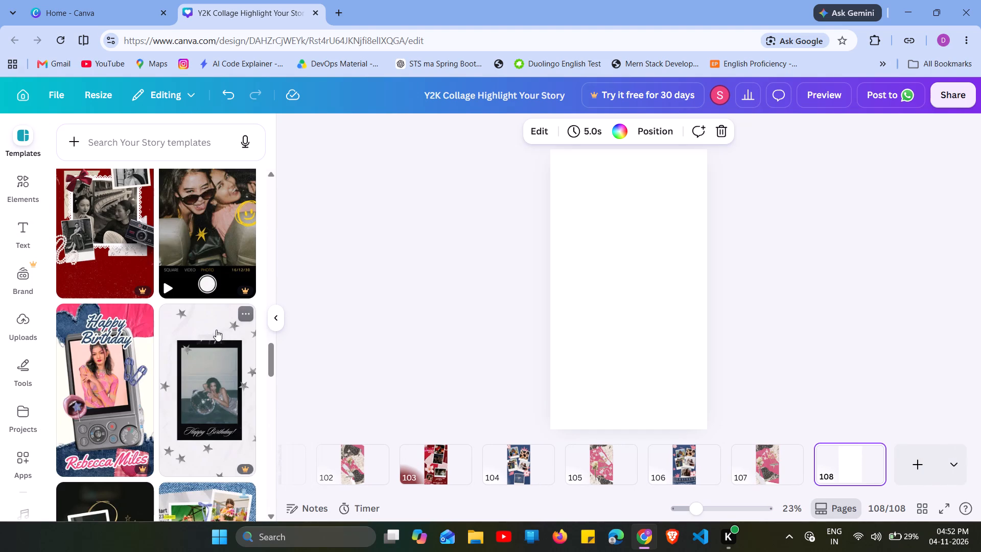
scroll(216, 330, "down", 2)
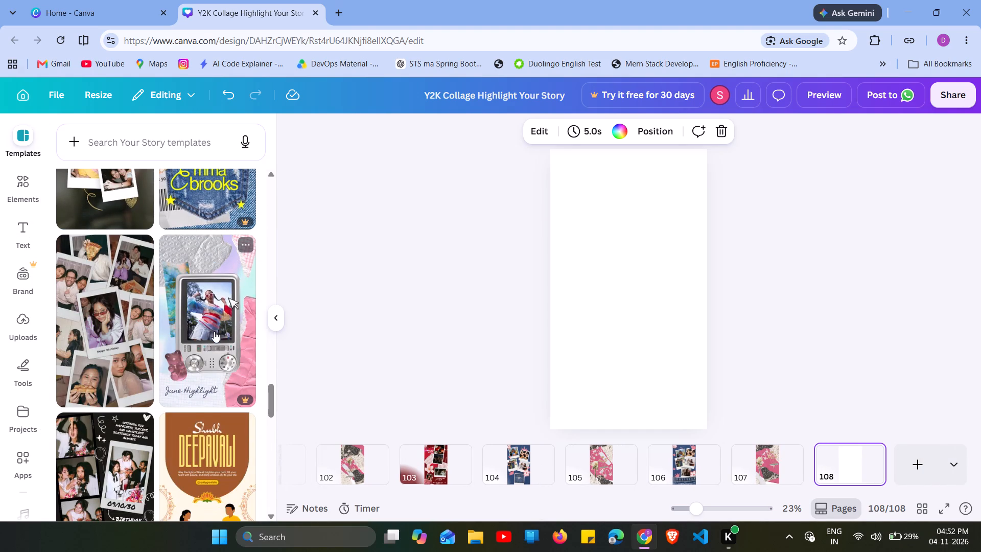
left_click(102, 304)
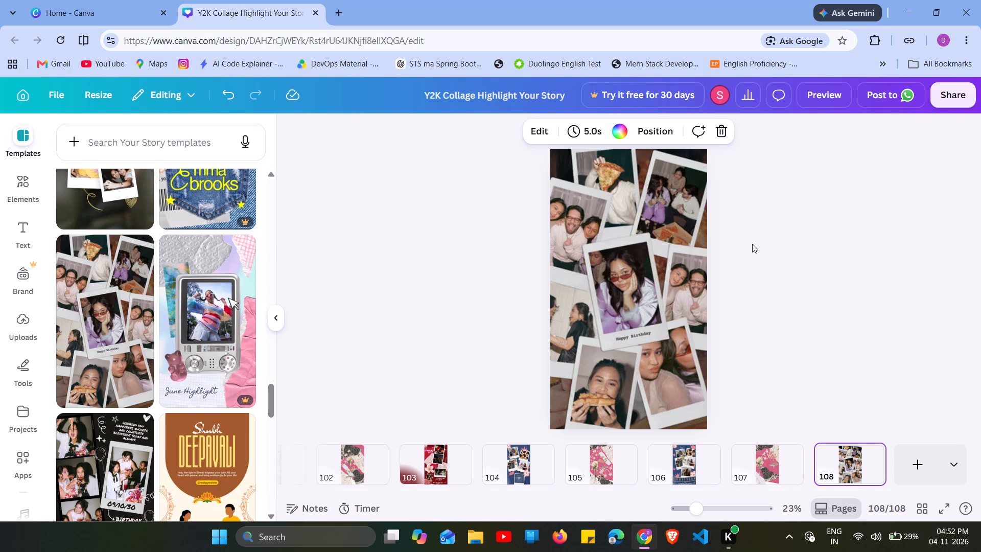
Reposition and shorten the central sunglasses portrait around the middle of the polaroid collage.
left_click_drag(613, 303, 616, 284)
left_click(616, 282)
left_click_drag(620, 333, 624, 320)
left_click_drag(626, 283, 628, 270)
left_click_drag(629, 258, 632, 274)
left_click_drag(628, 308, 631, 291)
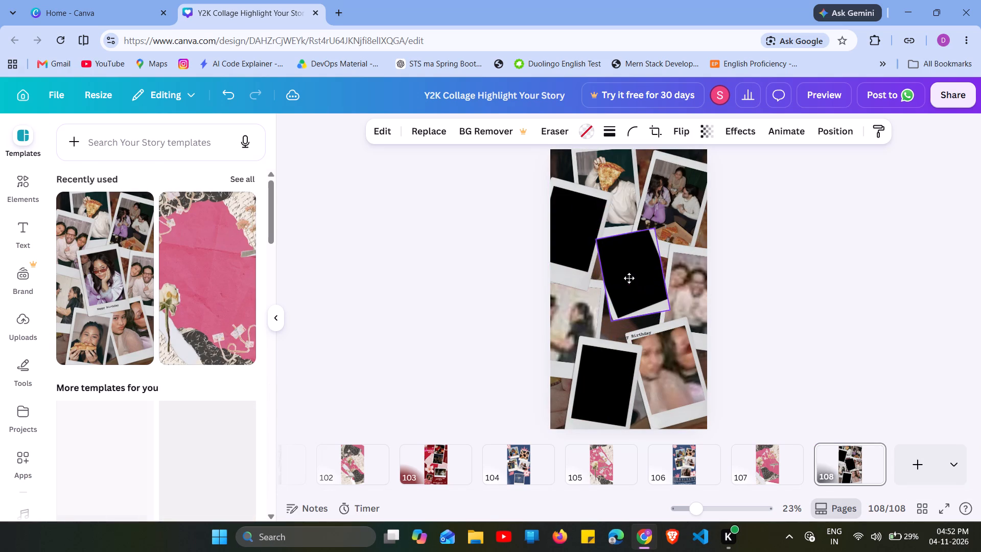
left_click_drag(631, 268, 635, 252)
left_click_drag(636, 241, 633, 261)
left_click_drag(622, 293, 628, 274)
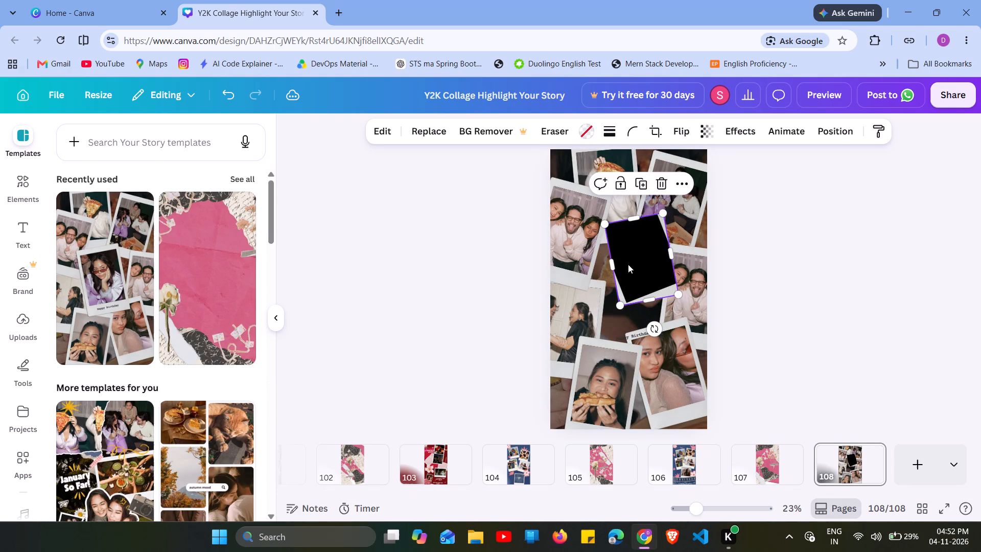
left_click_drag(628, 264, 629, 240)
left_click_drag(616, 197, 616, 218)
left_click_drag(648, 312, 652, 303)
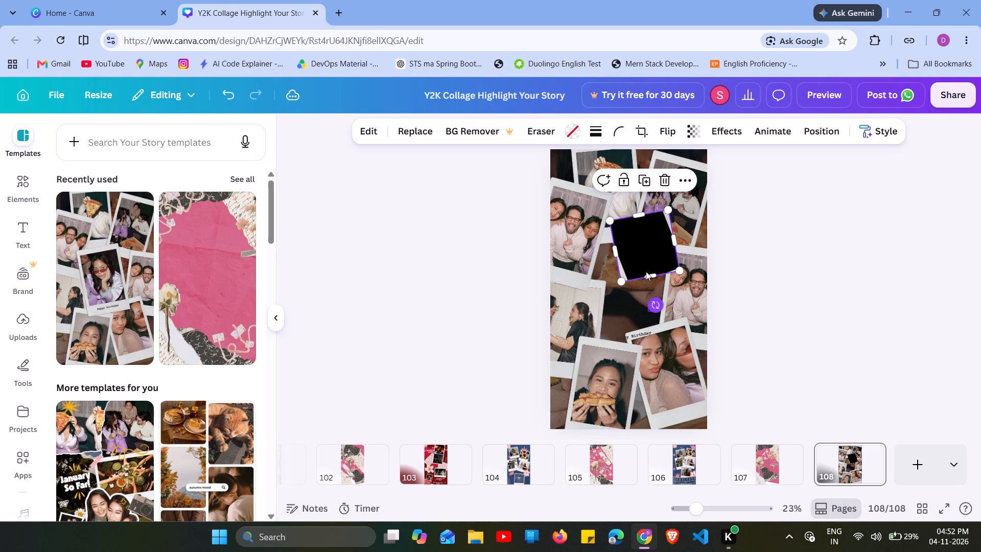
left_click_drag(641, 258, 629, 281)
Delete the central sunglasses portrait from the polaroid collage.
left_click(652, 201)
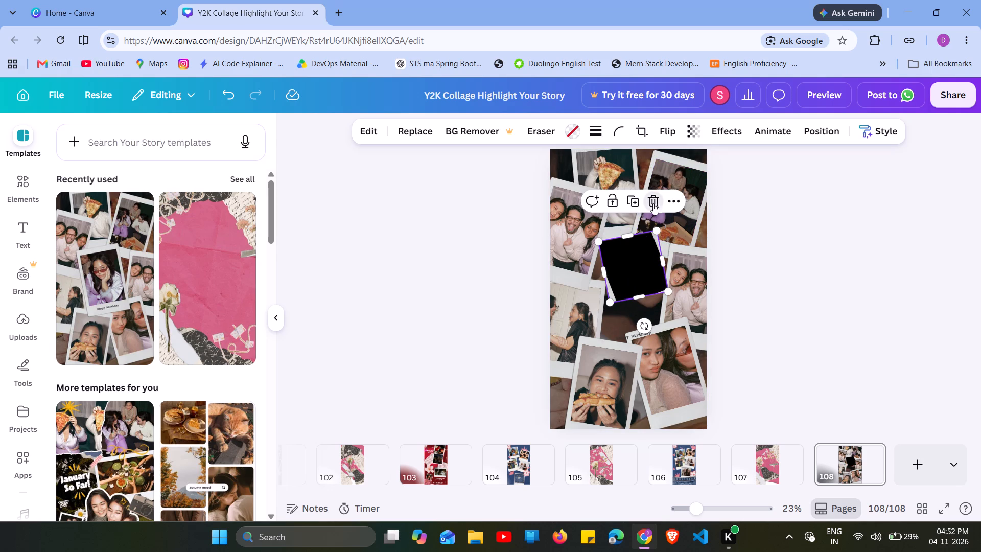
left_click(629, 253)
Shift the surrounding photos off their polaroid frames, moving the two left-hand ones inward and the two lower portraits outward.
left_click_drag(633, 305, 627, 302)
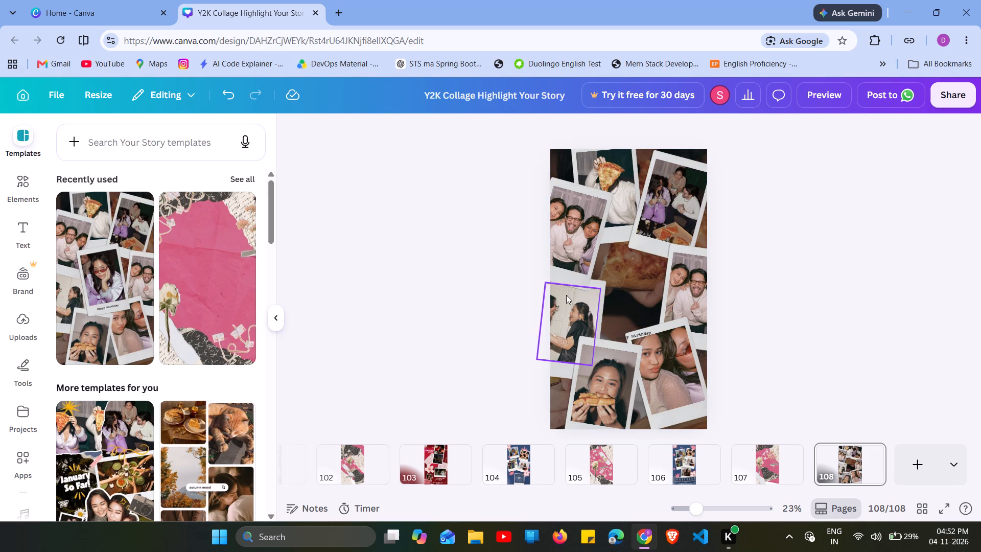
left_click_drag(566, 299, 615, 284)
left_click_drag(655, 349, 669, 331)
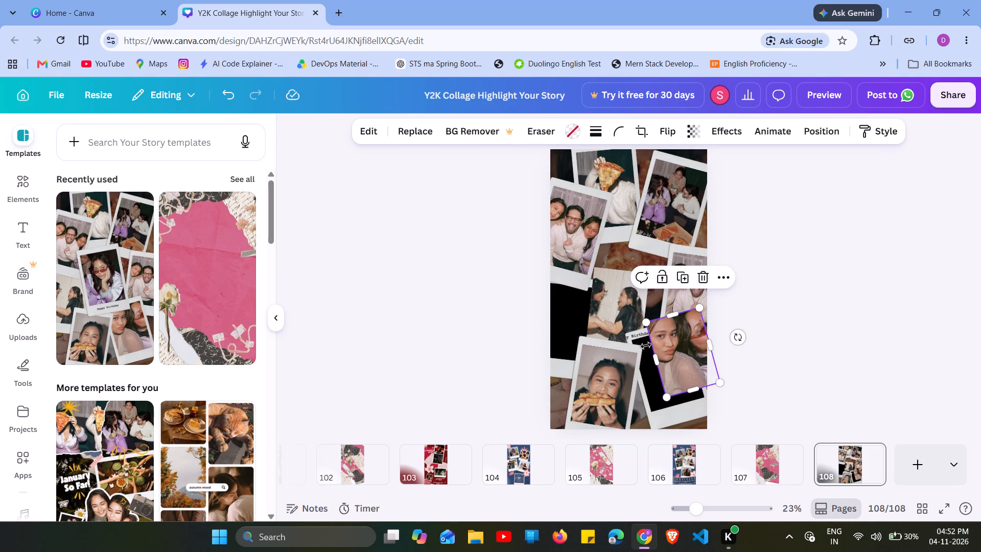
left_click_drag(599, 371, 585, 365)
left_click_drag(618, 222, 617, 234)
left_click_drag(559, 238, 583, 247)
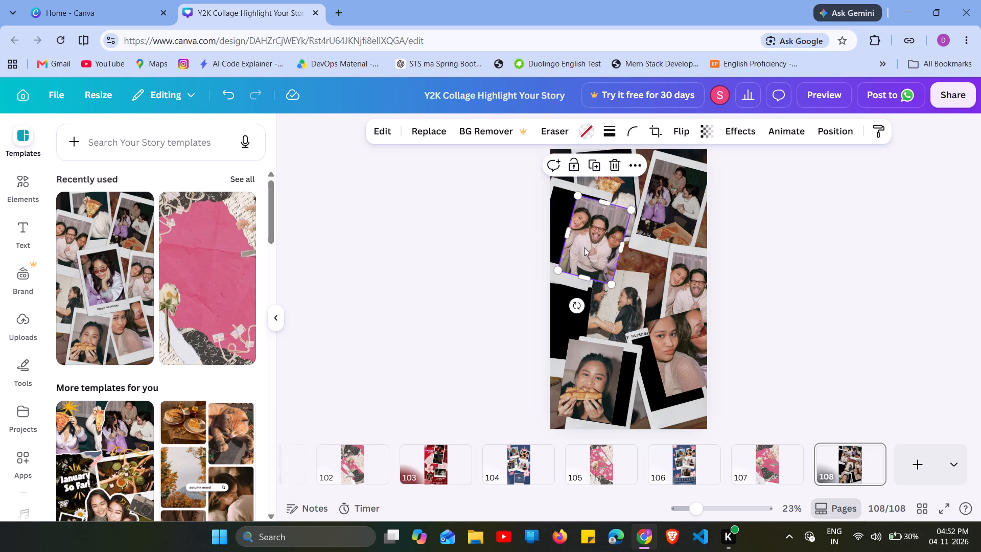
Reposition the right-hand photos off their polaroid frames, lowering the upper group photo and raising the selfie portrait.
left_click_drag(660, 206, 661, 221)
left_click_drag(671, 293, 671, 292)
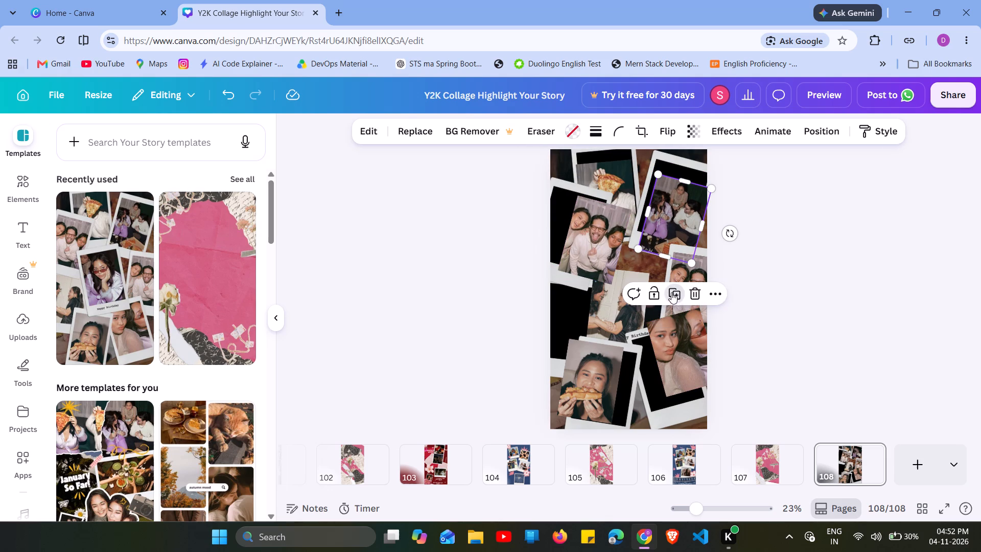
left_click_drag(671, 292, 672, 339)
left_click_drag(672, 340, 665, 334)
left_click_drag(687, 289, 684, 290)
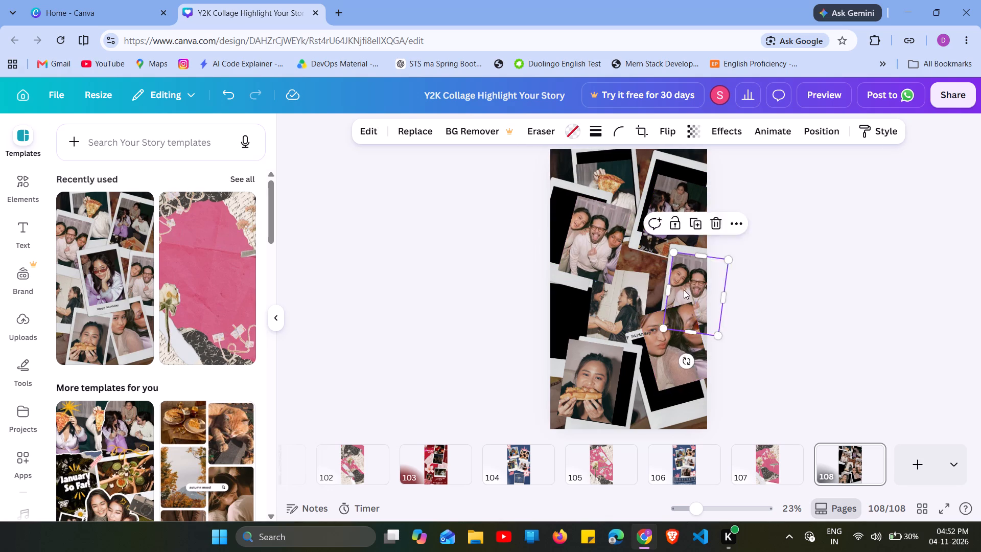
left_click_drag(684, 290, 677, 294)
left_click(673, 309)
left_click(676, 306)
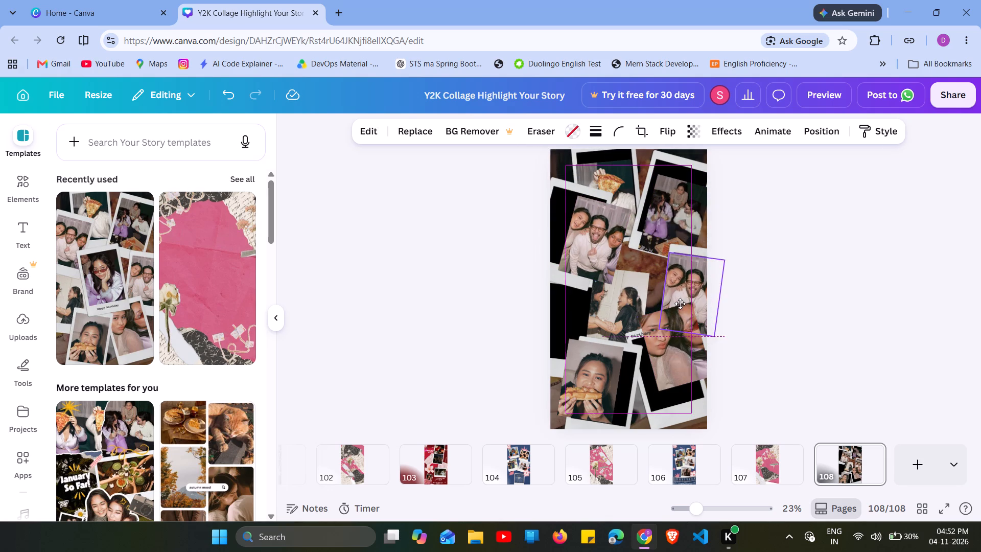
left_click(680, 306)
left_click_drag(661, 374, 655, 362)
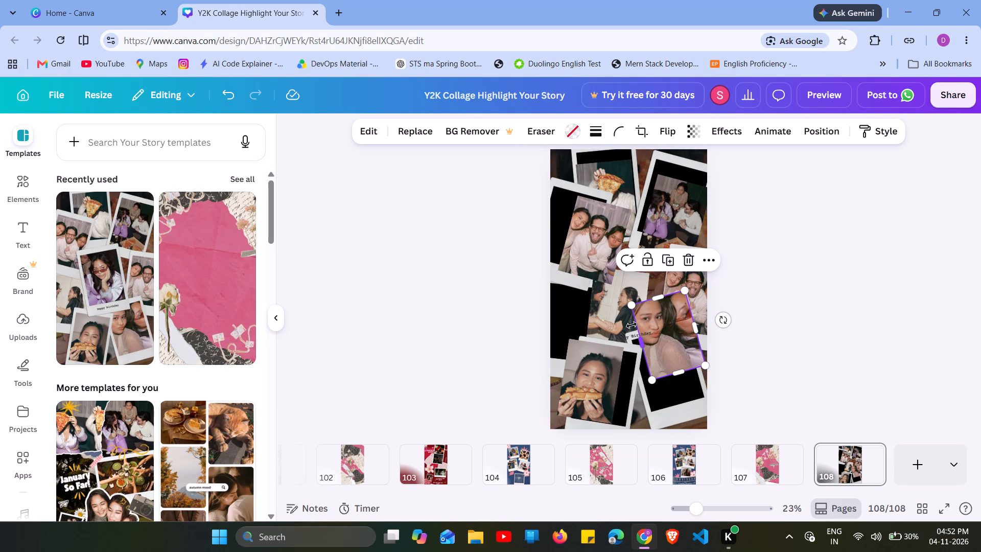
left_click_drag(621, 307, 611, 317)
left_click_drag(663, 352, 664, 358)
Delete the "Happy Birthday" caption from the middle of the polaroid collage.
left_click(639, 337)
left_click(634, 337)
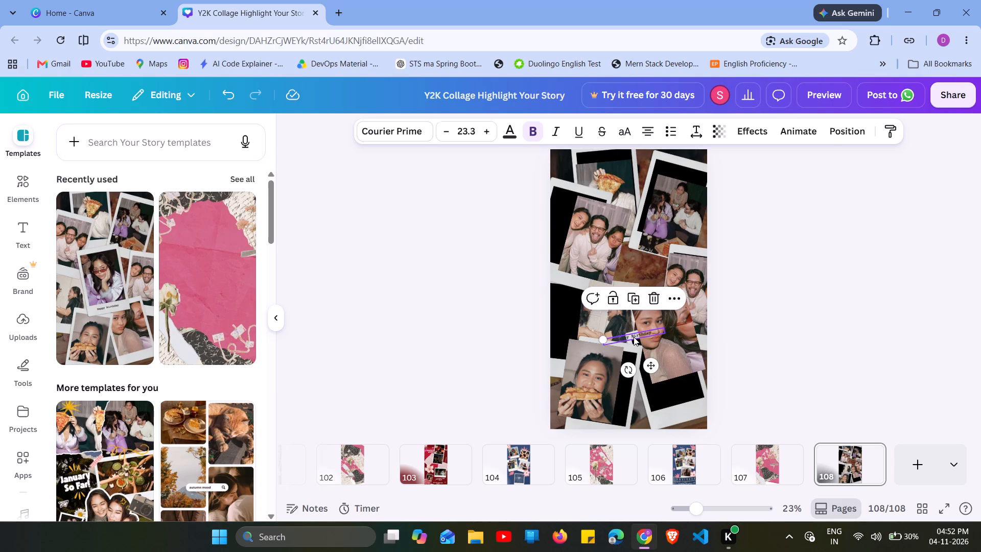
left_click(649, 298)
Delete the lower-right, middle-left and upper-left polaroid frames, leaving their photos in place.
left_click_drag(659, 397, 659, 401)
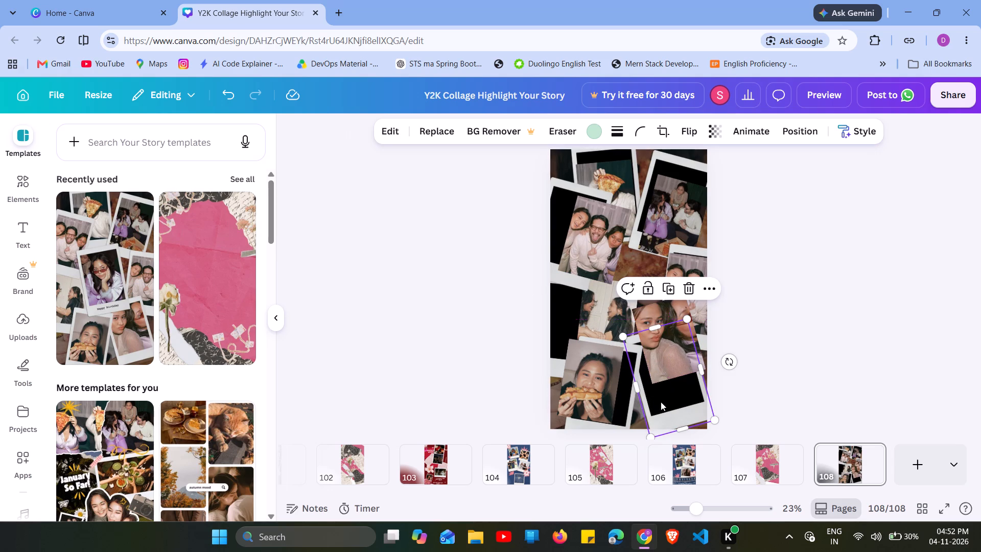
left_click(687, 287)
left_click(563, 313)
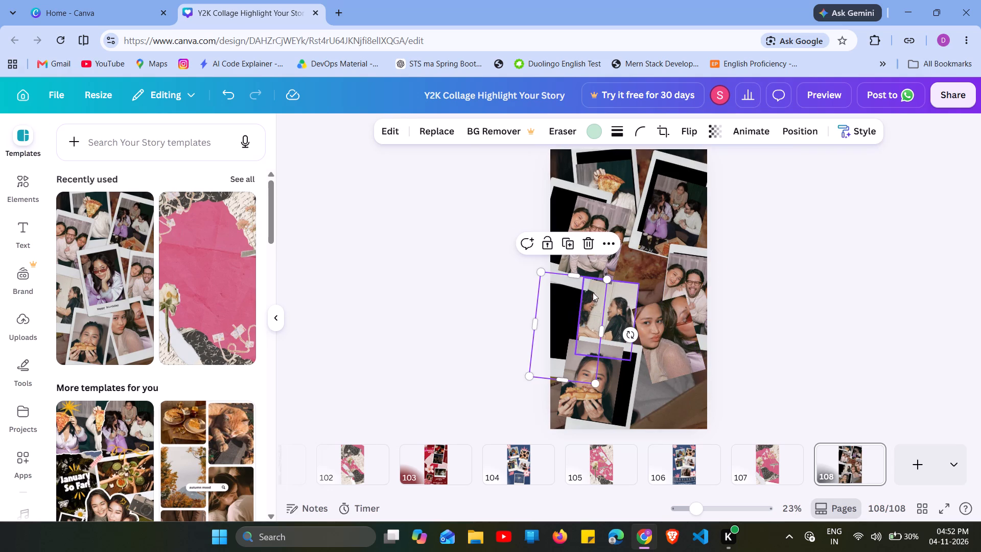
left_click(592, 245)
left_click(546, 214)
left_click(570, 211)
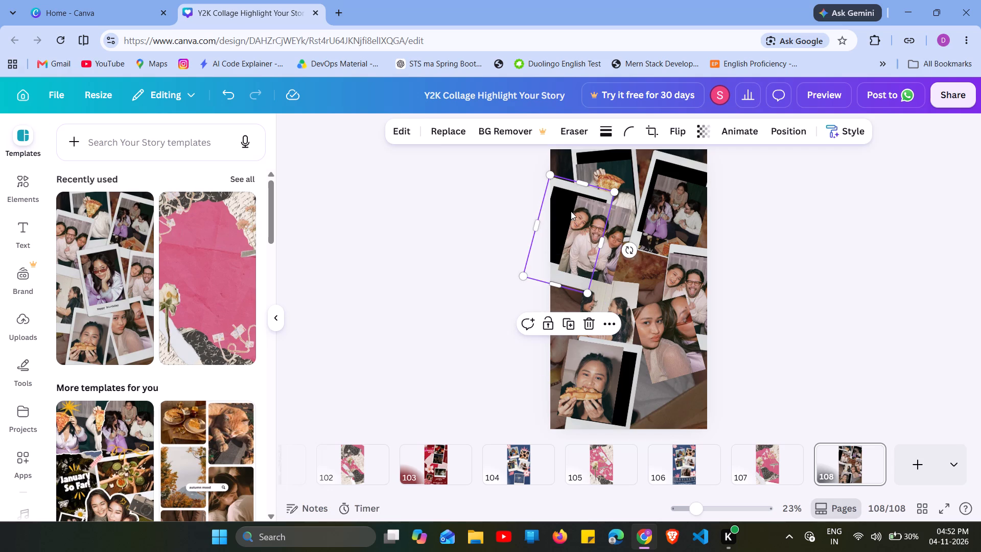
left_click(583, 327)
Move the sandwich portrait up off its bottom-left polaroid frame and crop it shorter.
left_click_drag(604, 393, 617, 338)
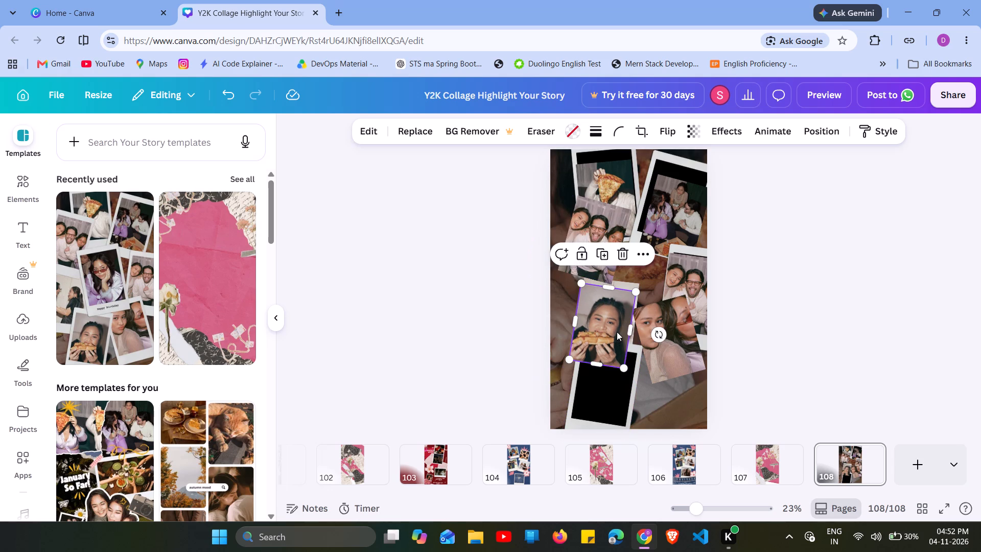
left_click_drag(620, 328, 621, 349)
left_click_drag(604, 388, 610, 378)
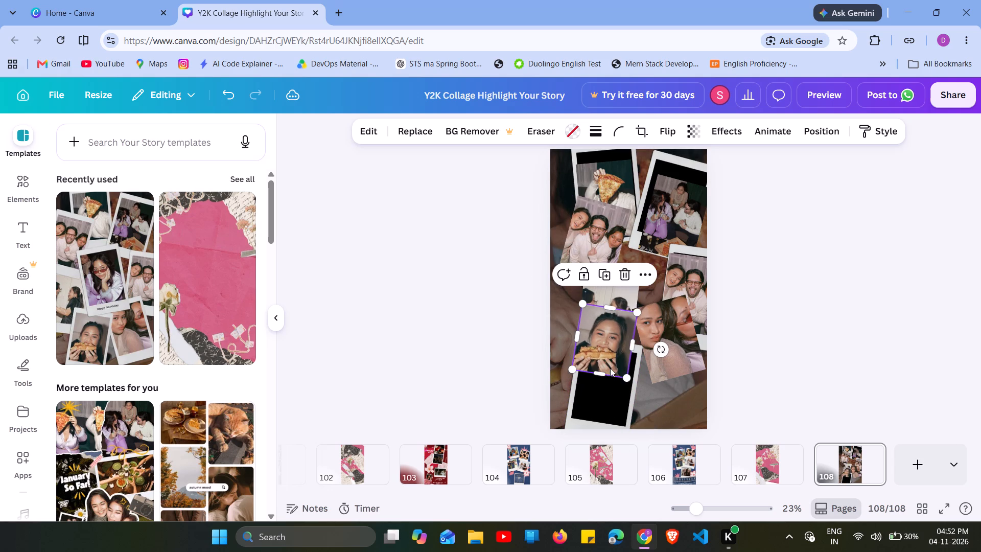
left_click(610, 367)
left_click(612, 366)
Crop the selfie portrait narrower from its left side so it clears the sandwich portrait.
left_click_drag(642, 333, 644, 351)
left_click(644, 352)
left_click_drag(644, 355, 644, 341)
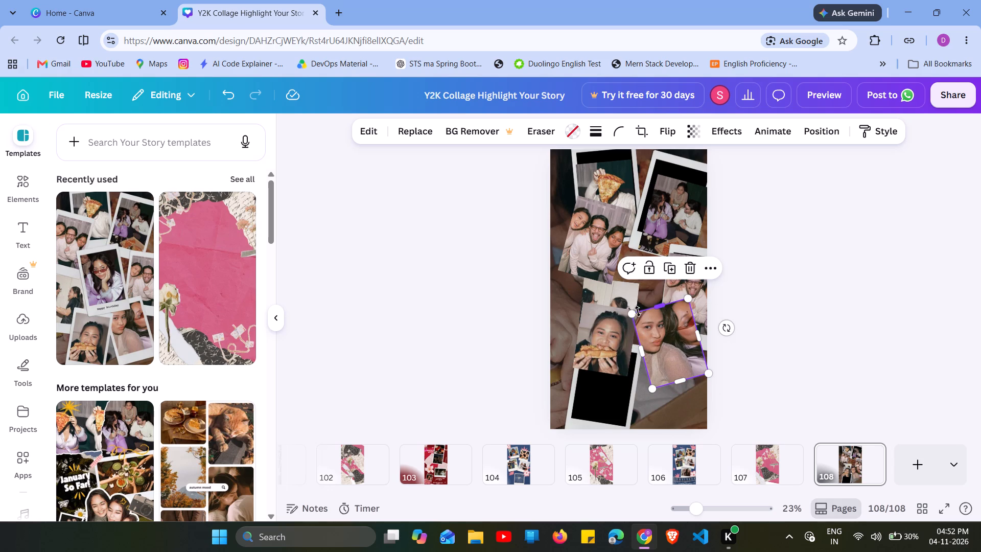
left_click(638, 318)
left_click_drag(644, 309, 645, 319)
left_click_drag(641, 356, 646, 341)
left_click_drag(645, 327, 648, 317)
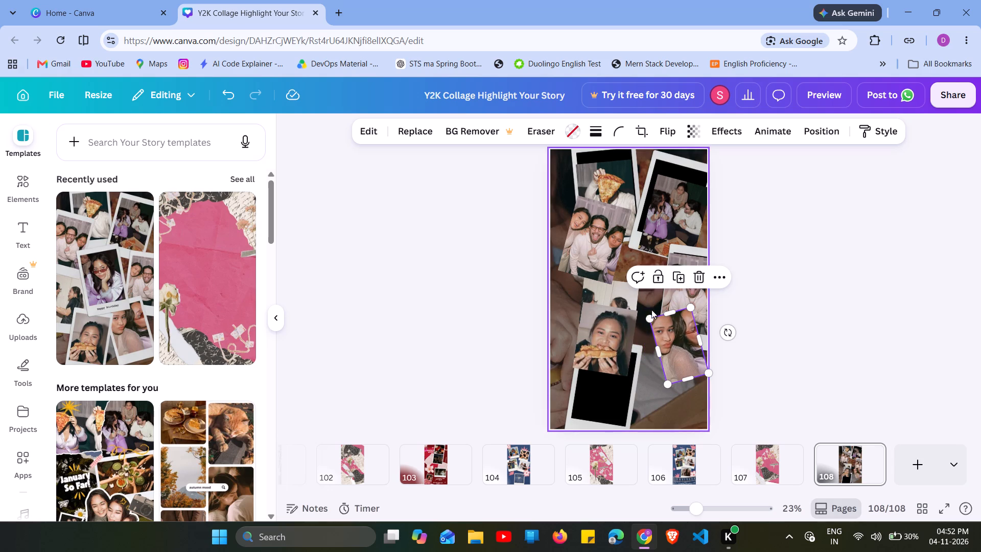
left_click_drag(647, 315, 649, 301)
Delete the empty polaroid frame at the collage's bottom left.
left_click(607, 390)
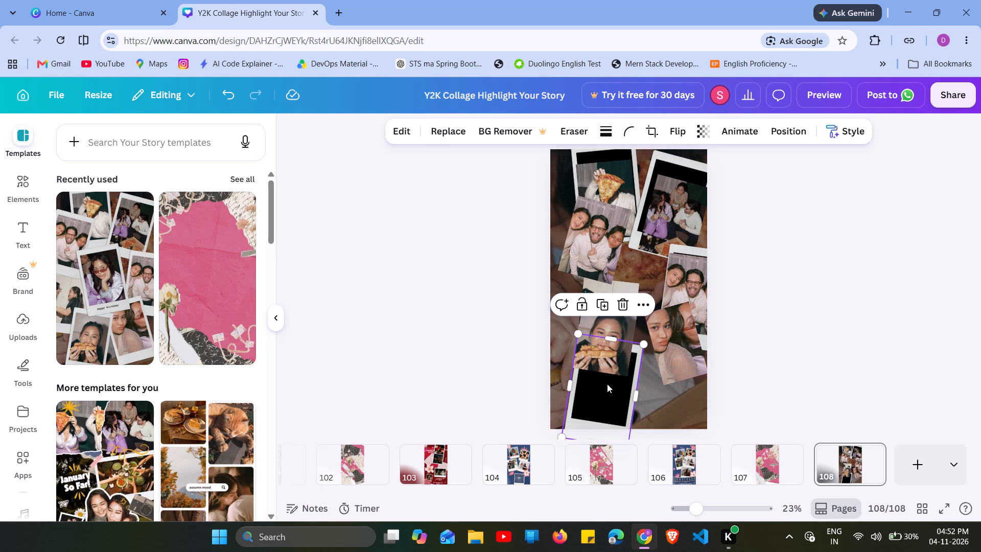
left_click(622, 307)
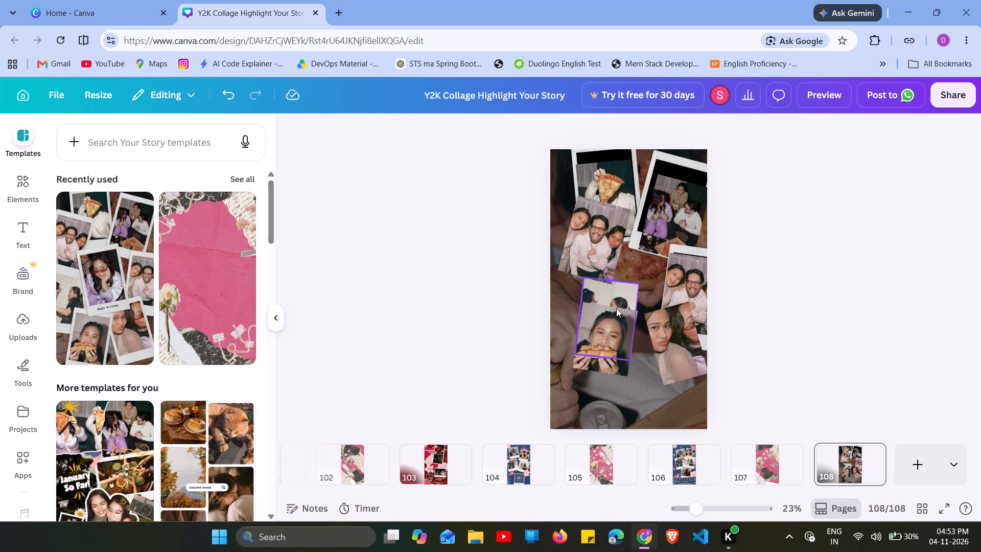
Trim the top of the sandwich portrait, nudge it up, and readjust the left edge of the selfie portrait.
left_click(614, 309)
left_click_drag(614, 313, 615, 321)
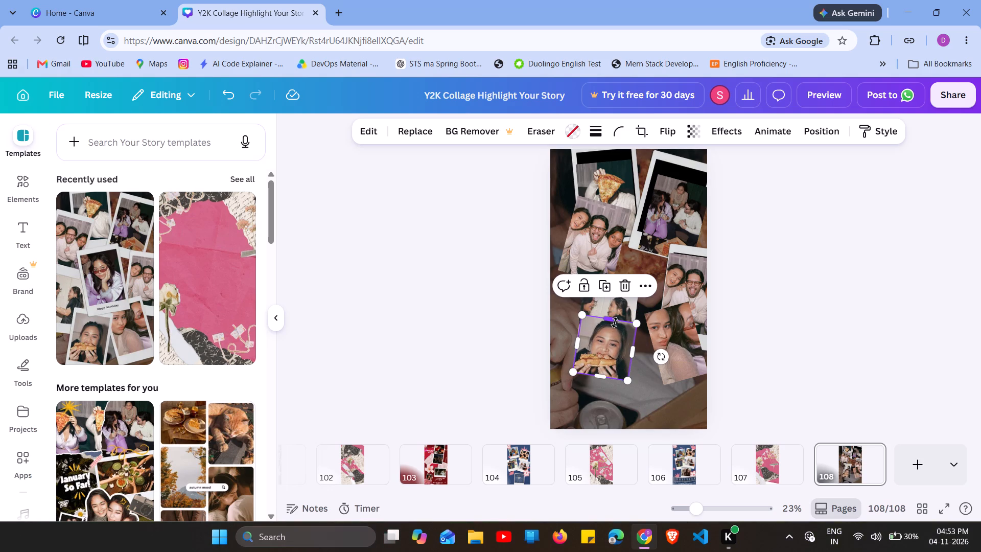
left_click_drag(613, 327, 613, 333)
left_click_drag(606, 350, 608, 337)
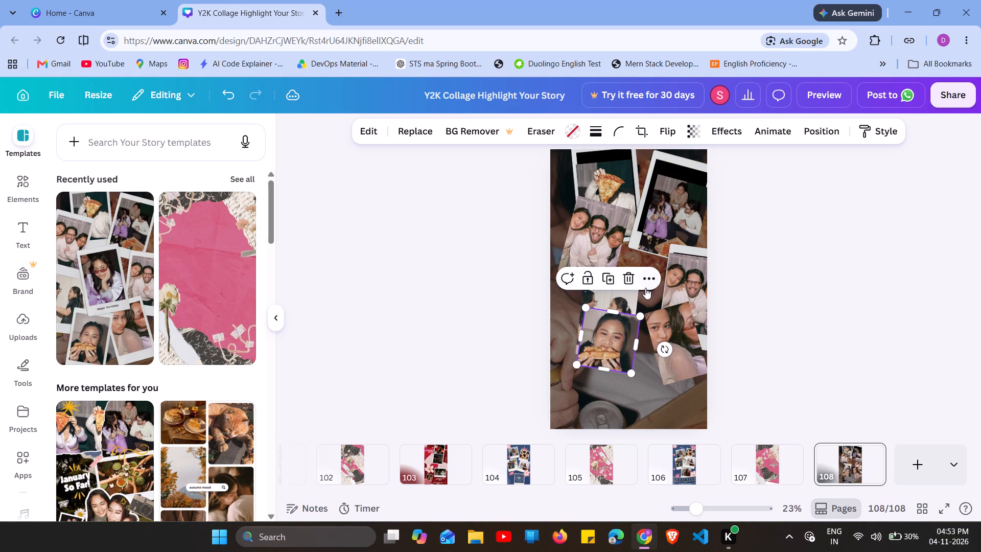
left_click_drag(647, 289, 648, 303)
left_click_drag(649, 309, 652, 323)
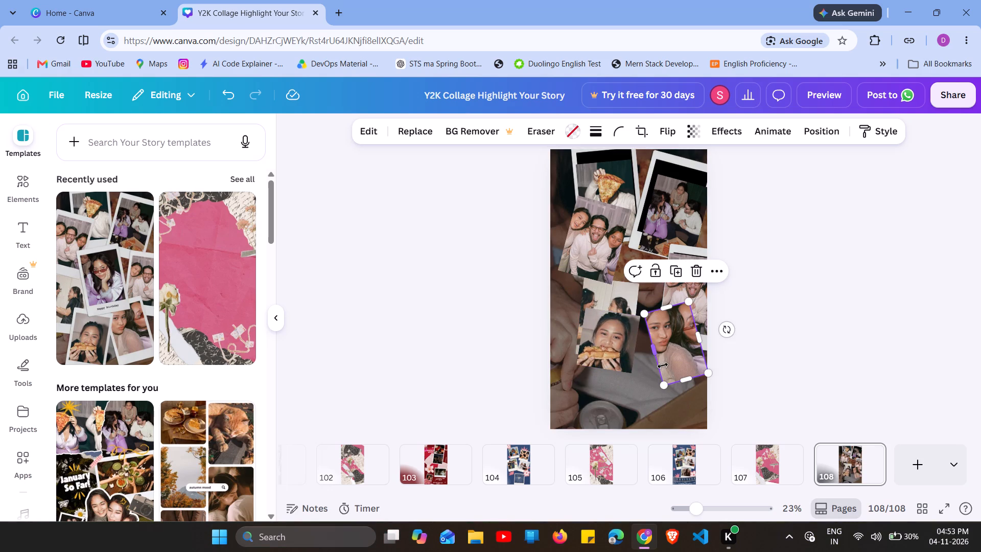
left_click(663, 366)
Slightly shrink the right-hand polaroid frame, then shift the upper-right frame and the three-person photo to the left.
left_click(663, 286)
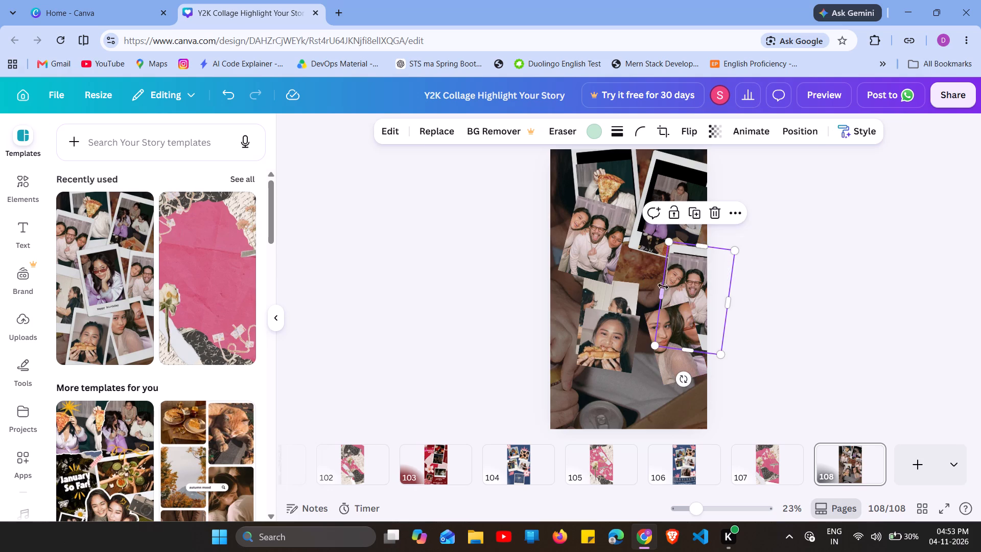
left_click_drag(661, 311, 667, 295)
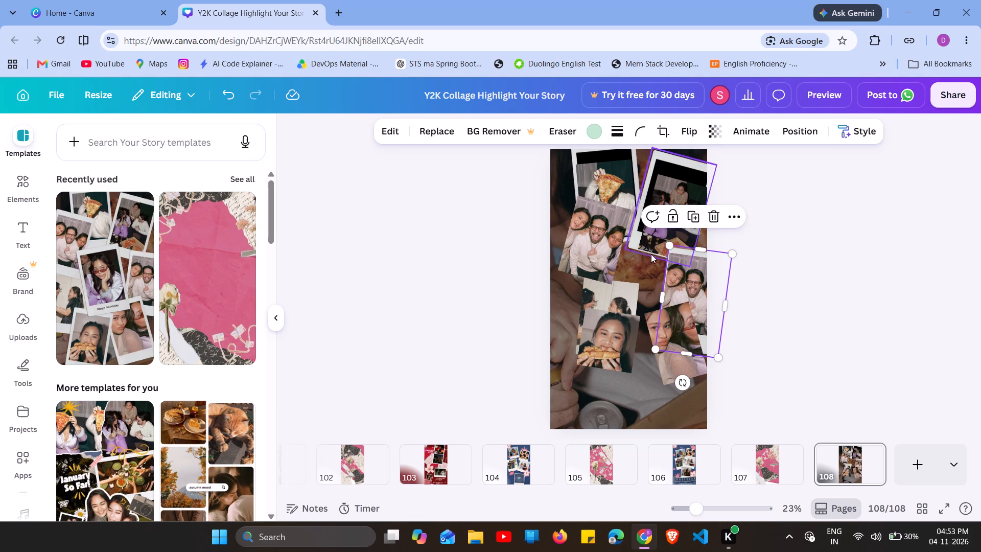
left_click_drag(651, 254, 640, 254)
left_click_drag(608, 263, 603, 266)
left_click_drag(602, 267, 597, 267)
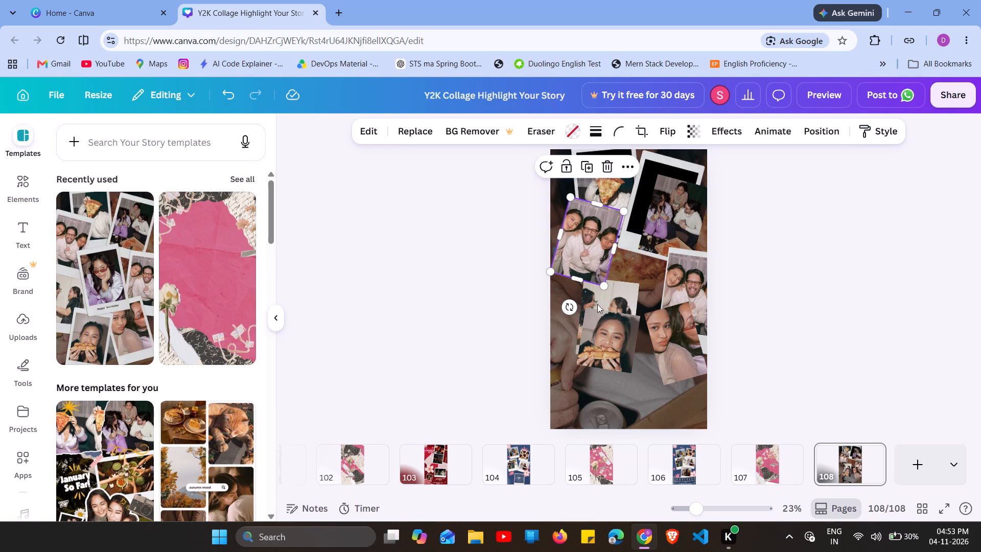
Nudge the sandwich portrait upward and trim the selfie portrait's left side slightly to separate them.
left_click_drag(611, 317, 613, 311)
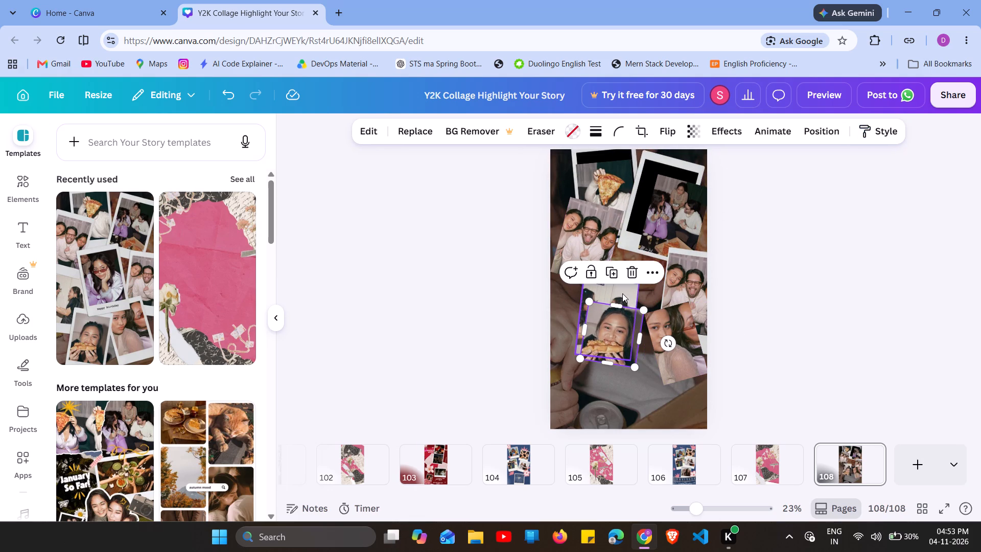
left_click(622, 293)
left_click_drag(645, 291, 649, 303)
left_click_drag(648, 340, 649, 322)
left_click_drag(648, 317, 648, 324)
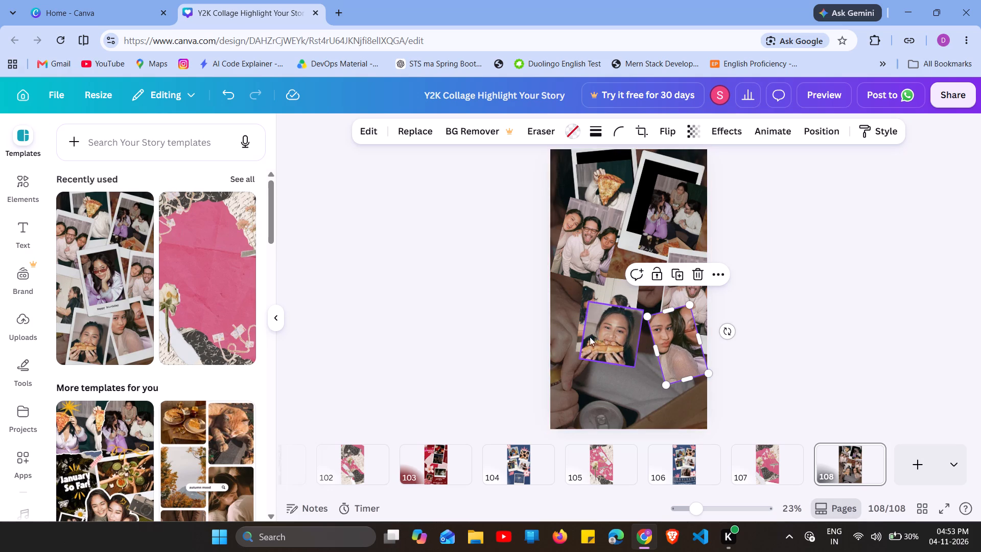
Move the sandwich portrait into the collage's bottom-left corner and enlarge it.
left_click_drag(605, 333, 606, 378)
left_click_drag(580, 403, 572, 424)
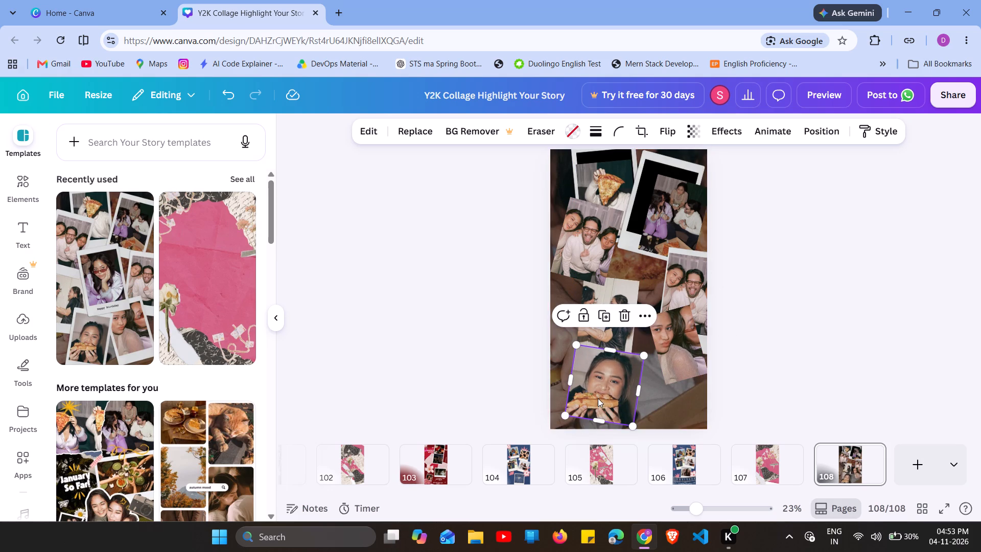
left_click_drag(597, 399, 586, 409)
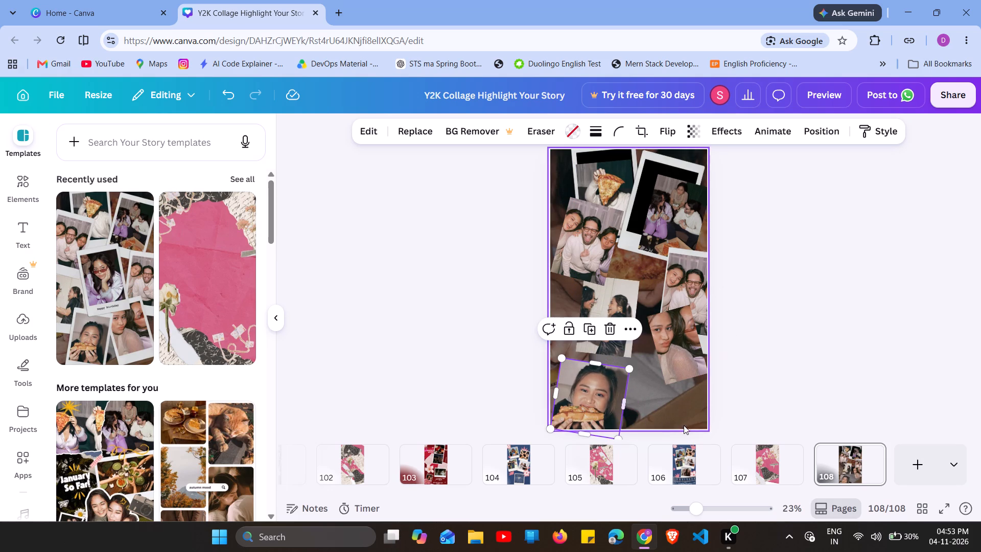
Move the selfie portrait down to the bottom of the collage beside the sandwich portrait.
left_click_drag(720, 432, 718, 448)
left_click_drag(670, 396, 665, 388)
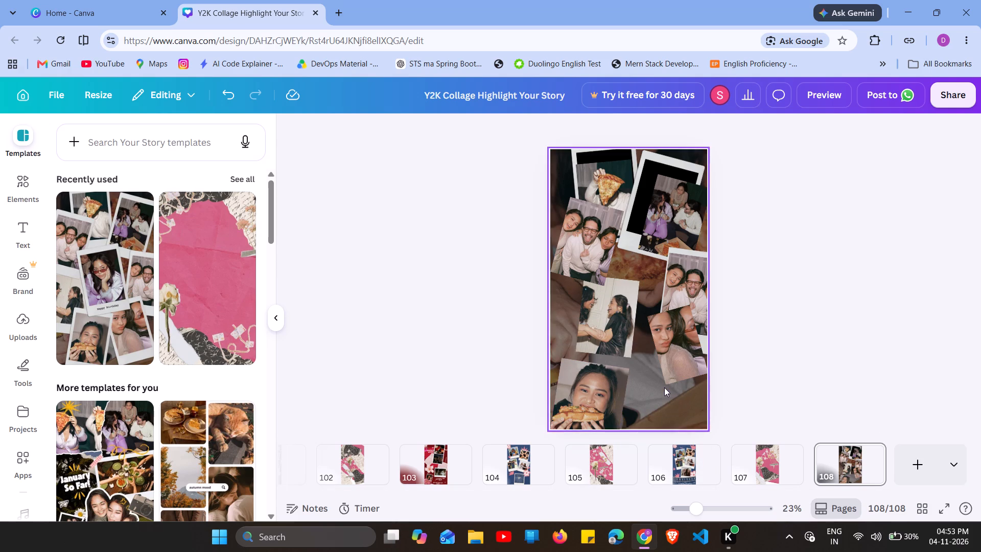
left_click_drag(671, 339, 660, 383)
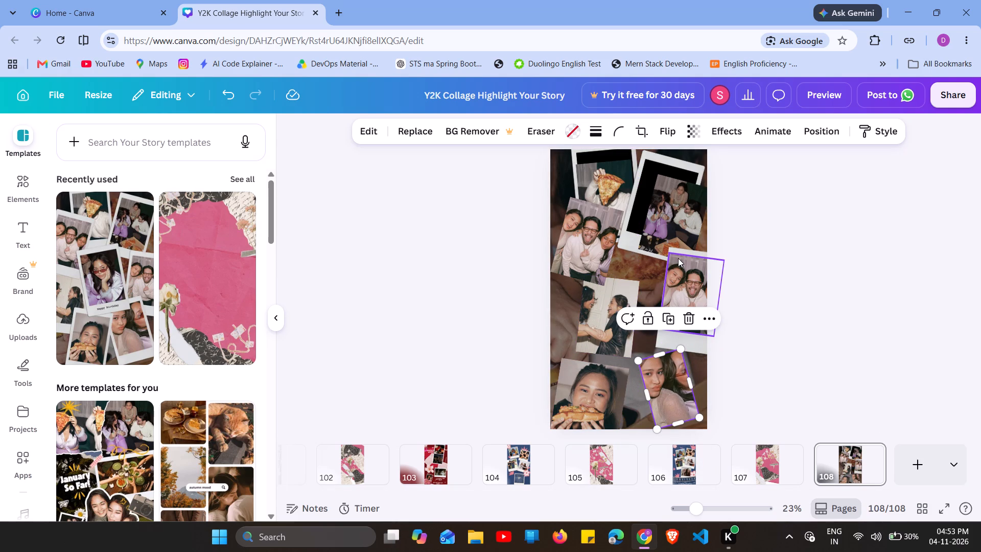
Delete the upper-right polaroid frame behind the group photo.
left_click(644, 192)
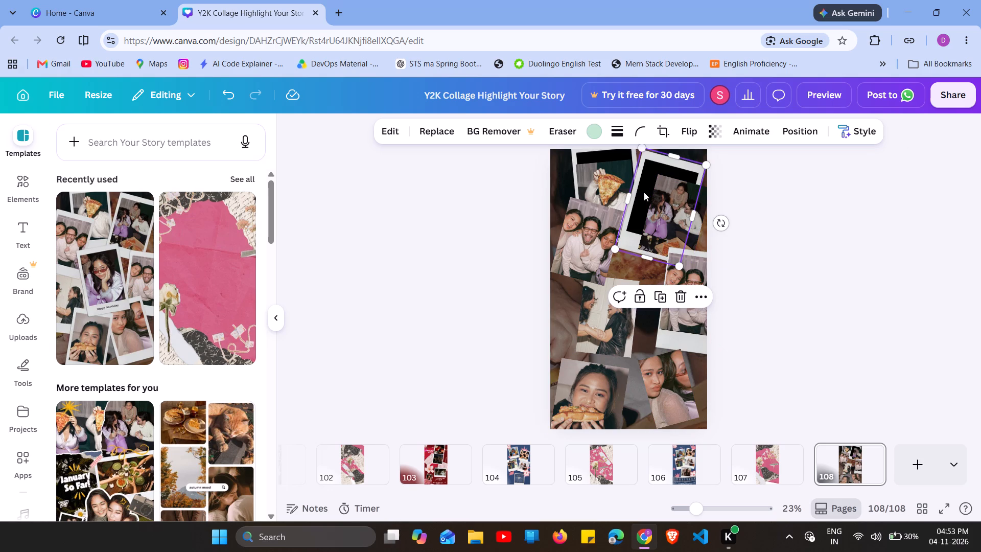
left_click(687, 301)
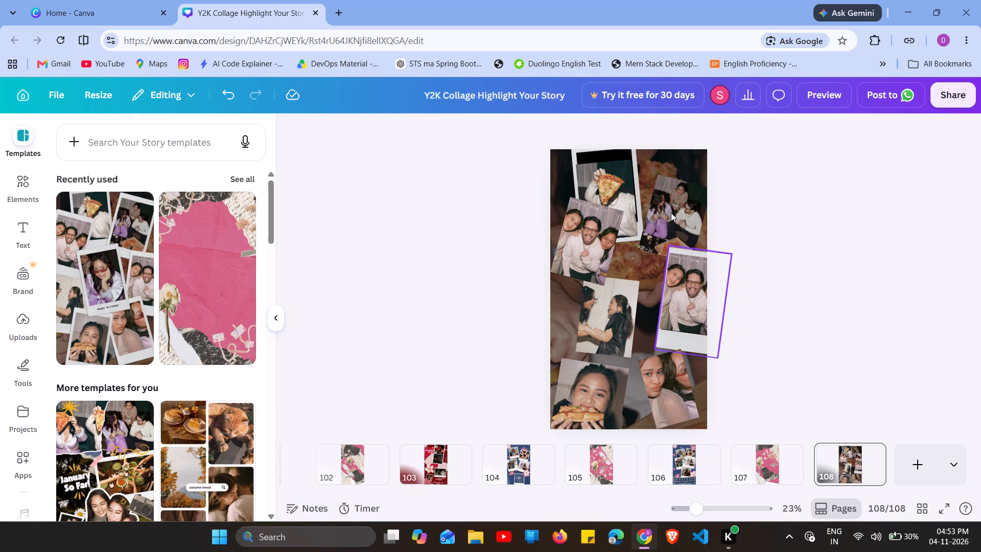
Move the group photo up into the top-right corner and lower the three-person photo slightly.
left_click_drag(672, 212, 676, 186)
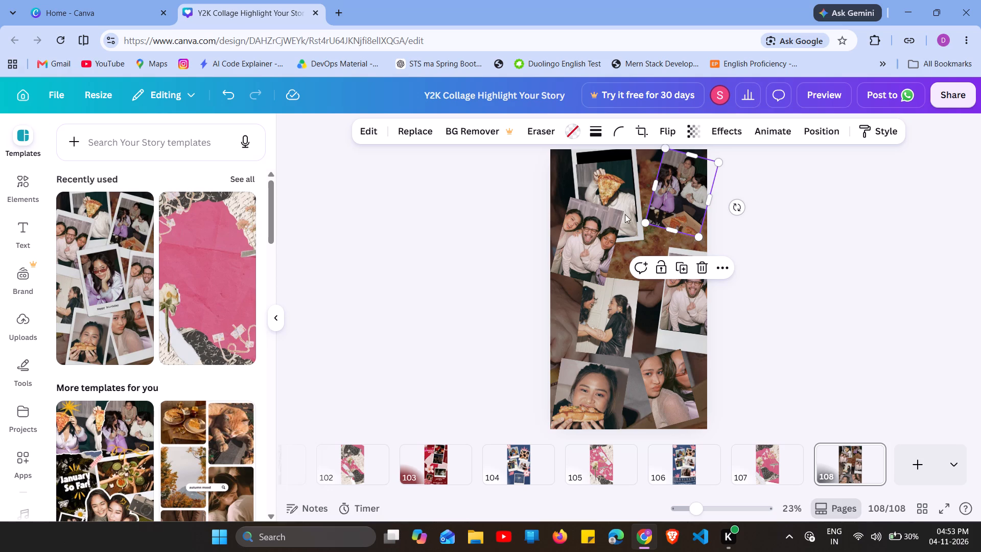
left_click_drag(565, 238, 565, 247)
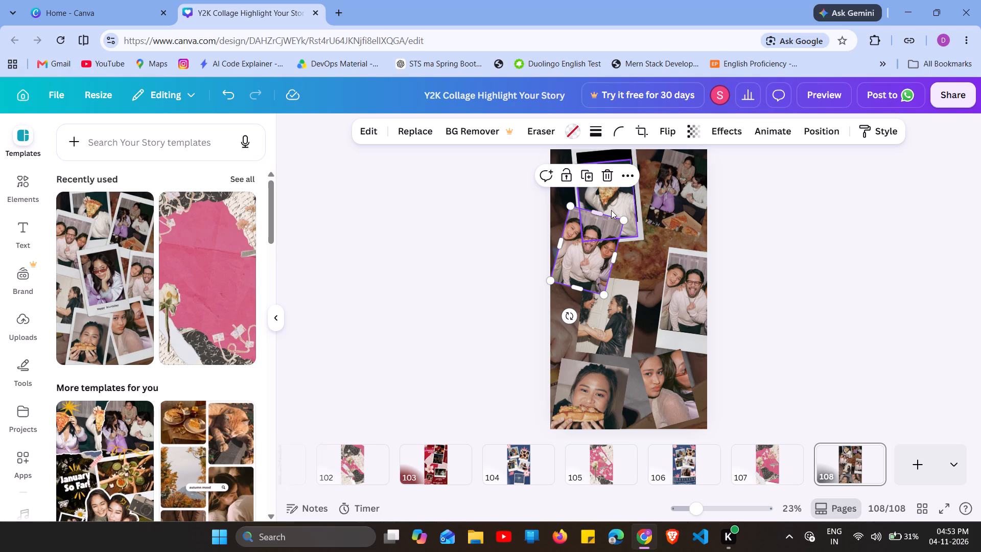
Shift the pizza photo inward off its polaroid frame and delete that frame.
left_click_drag(611, 210, 628, 217)
left_click(585, 183)
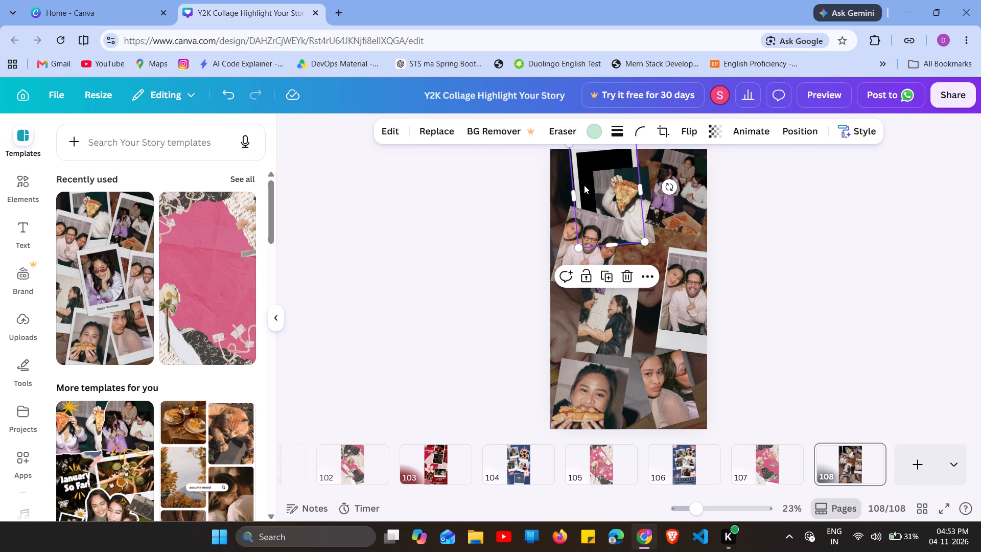
left_click(584, 185)
left_click_drag(611, 185, 613, 190)
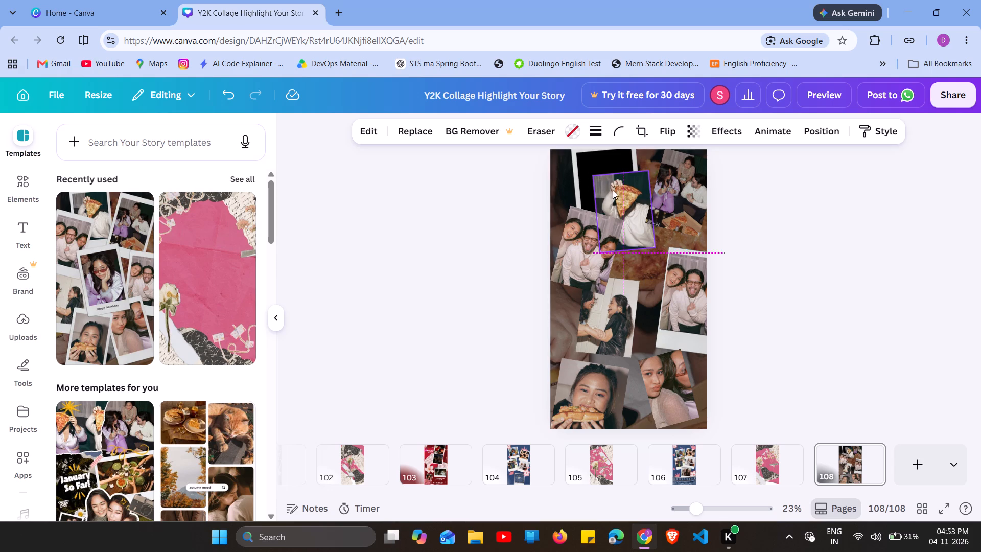
left_click(588, 176)
left_click(582, 177)
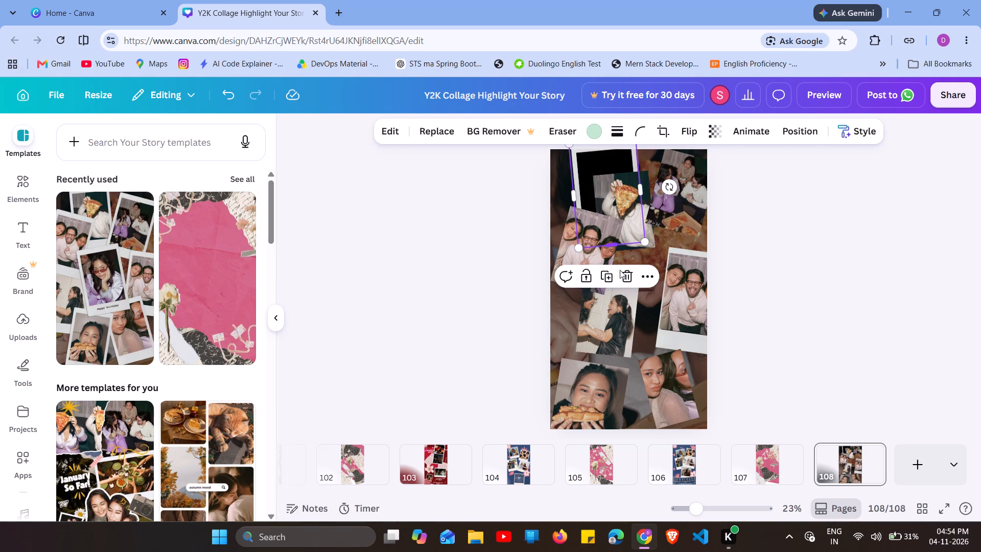
left_click(633, 277)
Move the pizza photo up to the collage's top edge beside the group photo.
left_click_drag(618, 192, 612, 175)
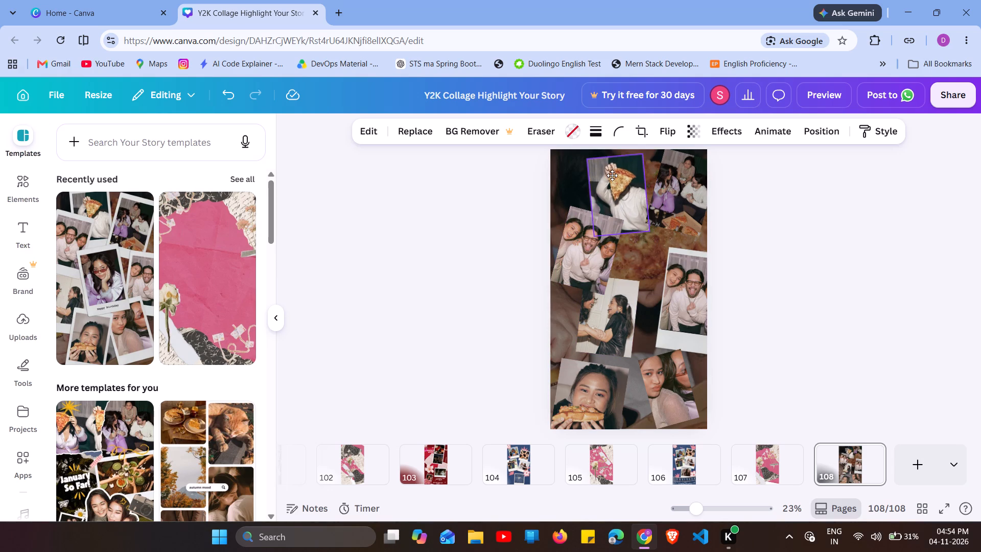
left_click_drag(612, 175, 610, 172)
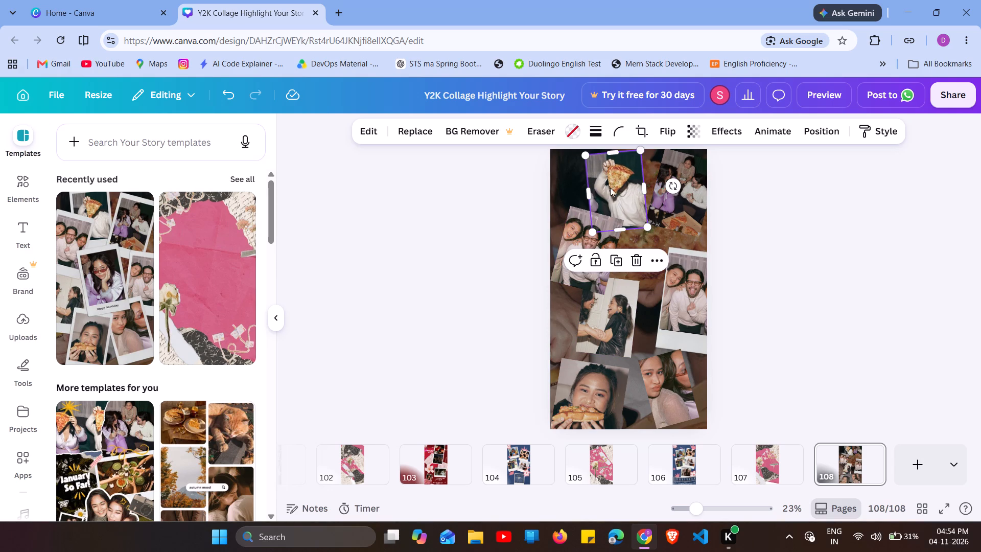
Nudge the pizza photo along the collage's top edge and lower the group photo slightly beside it.
left_click_drag(622, 195, 618, 193)
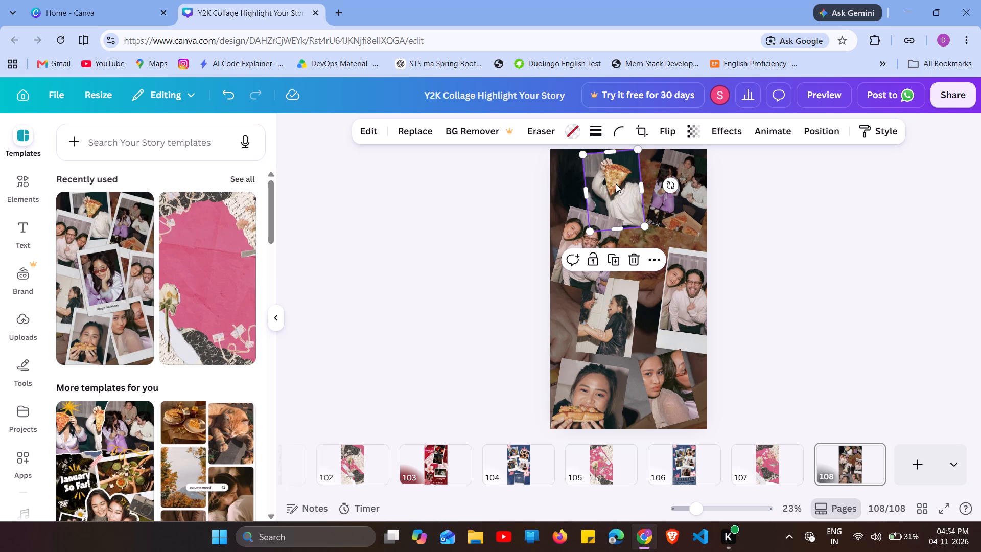
left_click_drag(629, 199, 619, 199)
left_click_drag(670, 194, 669, 204)
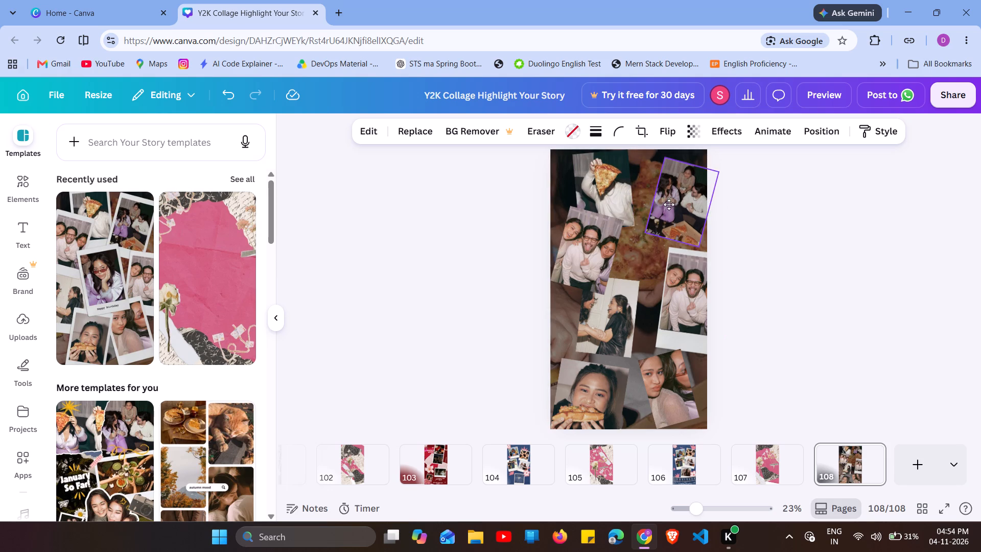
left_click_drag(669, 204, 669, 204)
left_click_drag(610, 199, 621, 191)
Shift the right-hand trio photo inward off its polaroid frame and delete that frame.
left_click_drag(683, 295, 669, 292)
left_click(688, 348)
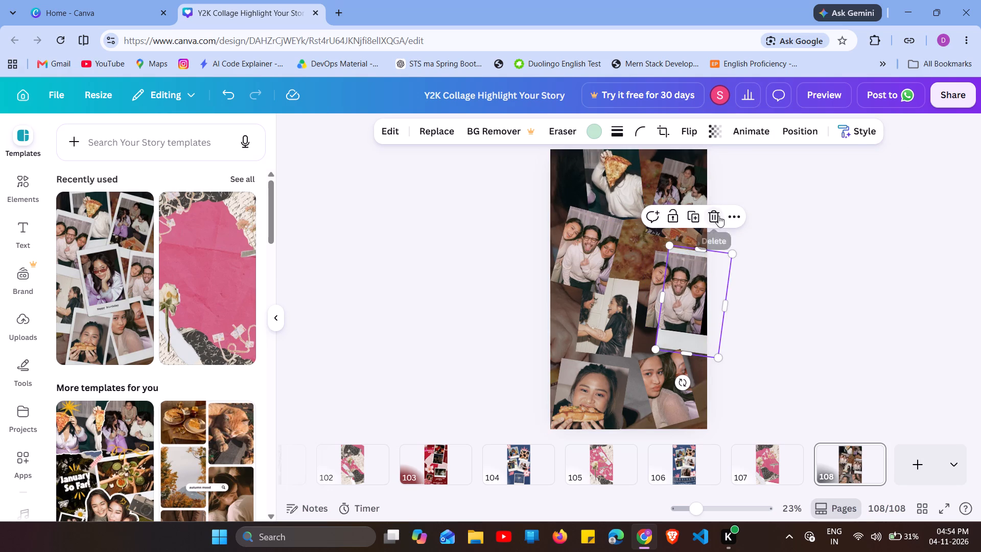
left_click(718, 216)
Lower the two-person selfie toward the page's bottom edge and raise the sandwich photo slightly.
left_click_drag(673, 384, 678, 383)
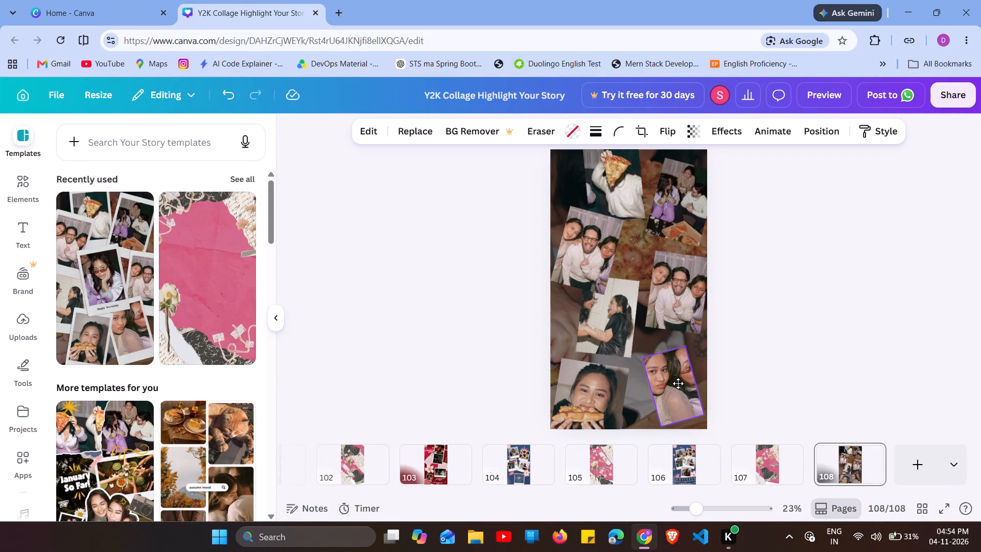
left_click_drag(678, 383, 678, 392)
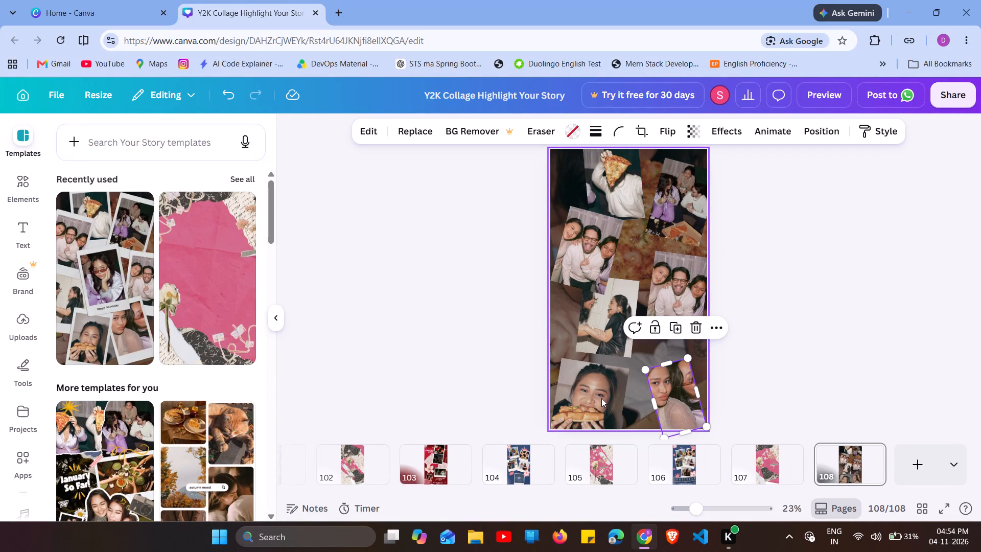
left_click_drag(601, 398, 600, 388)
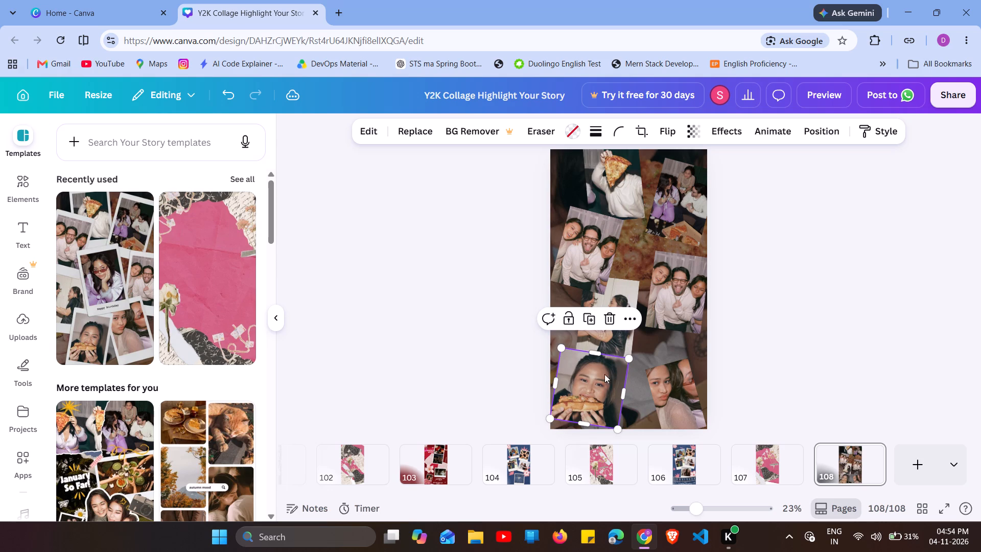
Move the left trio photo toward the page's left edge and raise the photo of the two facing women.
left_click_drag(593, 238, 579, 228)
left_click_drag(602, 302, 606, 296)
left_click_drag(607, 297, 608, 297)
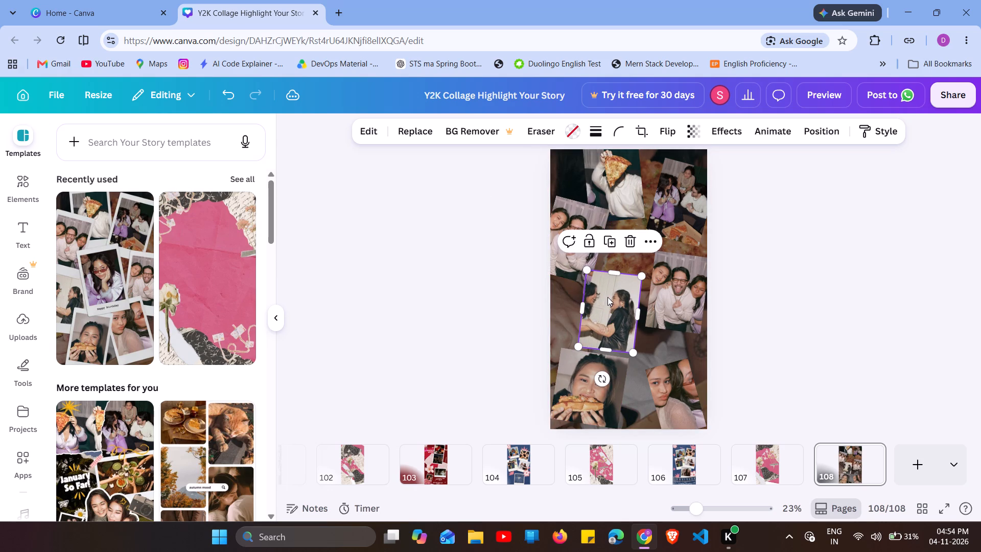
left_click_drag(608, 297, 609, 289)
left_click_drag(666, 294, 667, 307)
left_click_drag(671, 306, 672, 289)
Widen the two-person selfie toward the sandwich photo and raise it slightly in the lower-right corner.
left_click(674, 394)
left_click_drag(676, 378, 668, 376)
left_click_drag(672, 374, 680, 371)
left_click_drag(648, 386, 633, 390)
left_click_drag(657, 378, 661, 374)
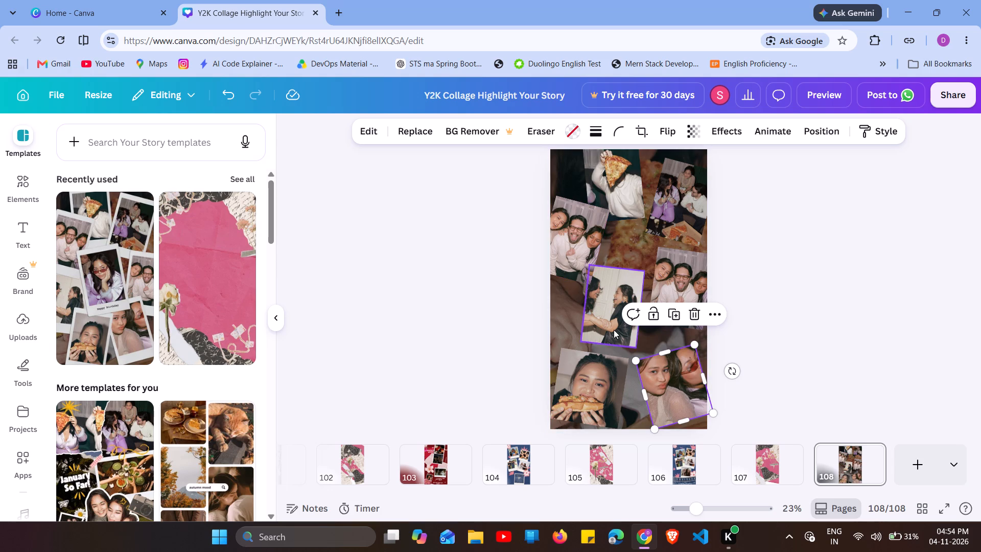
Lower the photo of the two facing women so it sits just above the sandwich photo.
left_click_drag(614, 330, 619, 321)
left_click_drag(624, 302, 623, 322)
left_click_drag(620, 320, 614, 319)
Push the pizza photo up past the page's top edge and raise the left trio photo.
left_click_drag(620, 191, 630, 181)
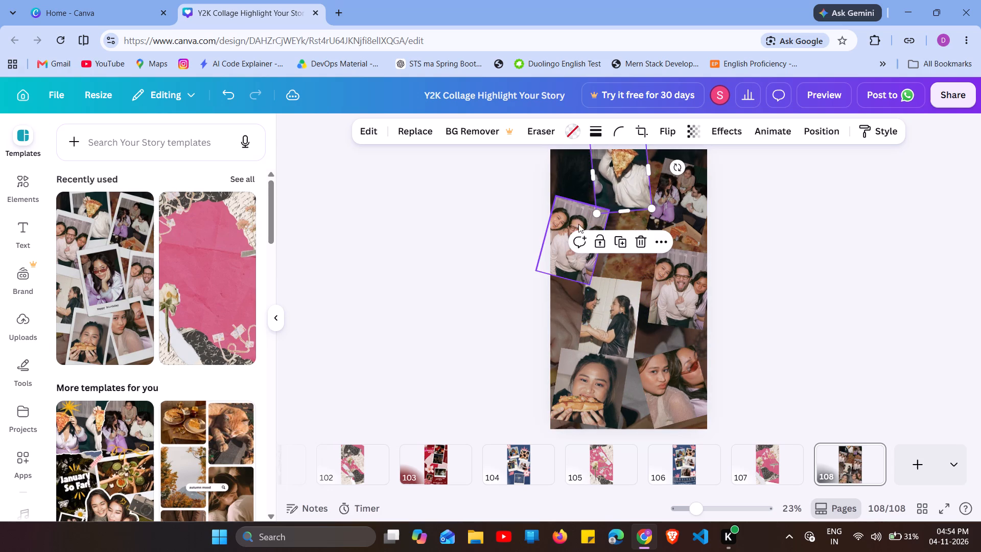
left_click_drag(578, 225, 575, 216)
left_click(619, 338)
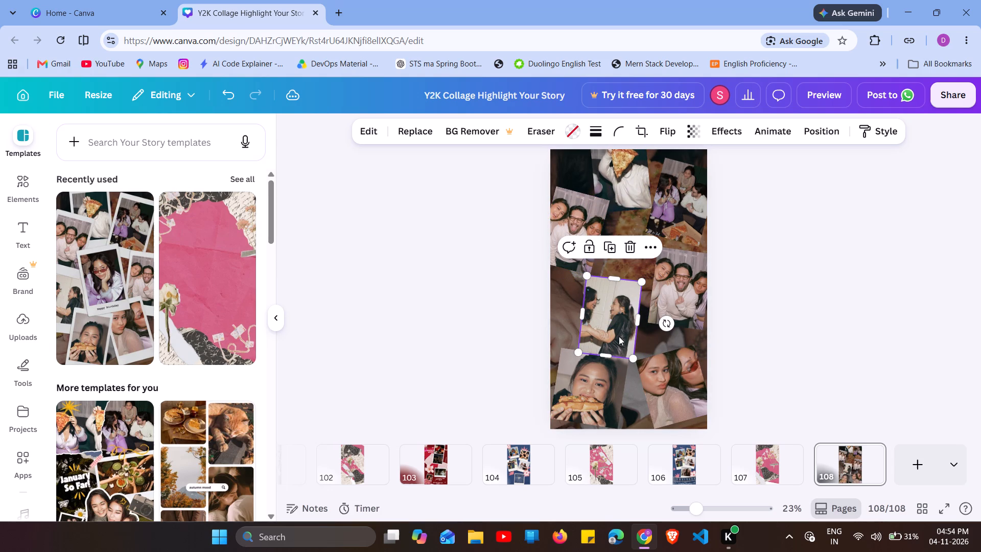
left_click(618, 336)
Shift the sandwich photo up and inward, and move the two-person selfie against the page's right edge.
left_click_drag(671, 296, 671, 306)
left_click_drag(664, 358, 664, 348)
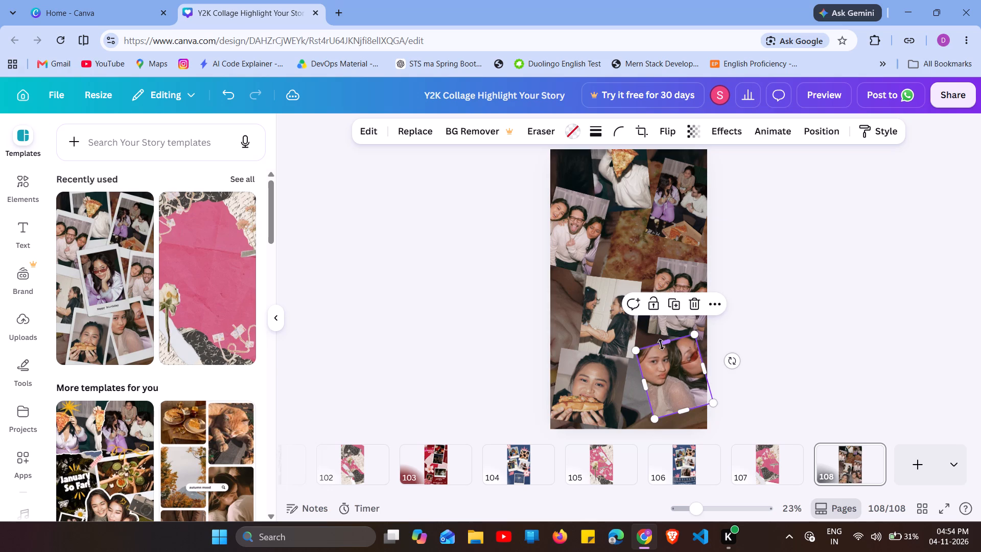
left_click_drag(647, 352, 651, 338)
left_click_drag(651, 356, 655, 338)
left_click_drag(654, 335, 654, 354)
left_click_drag(652, 383, 651, 378)
left_click(642, 344)
left_click_drag(624, 372, 633, 364)
left_click_drag(652, 350, 657, 359)
left_click_drag(641, 362, 643, 351)
Adjust the right trio photo's height and move the photo of the two facing women up to the page's centre.
left_click_drag(650, 324, 650, 327)
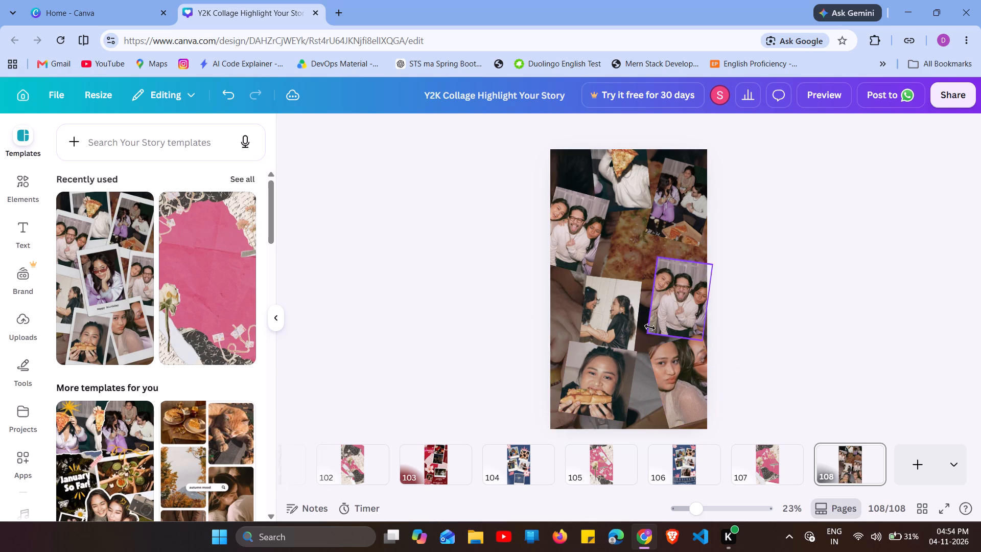
left_click_drag(650, 327, 648, 335)
left_click(638, 349)
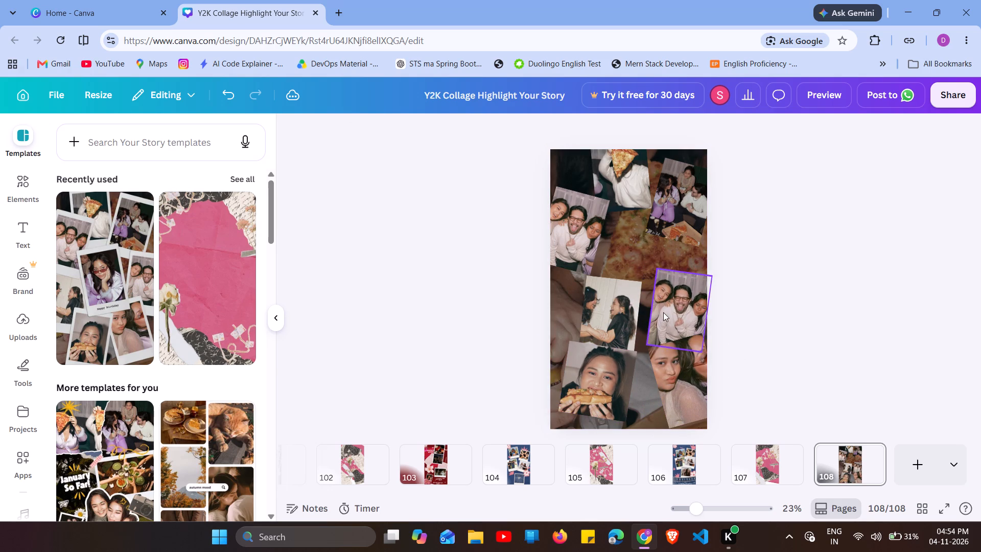
left_click_drag(668, 309, 672, 296)
left_click_drag(623, 317, 635, 287)
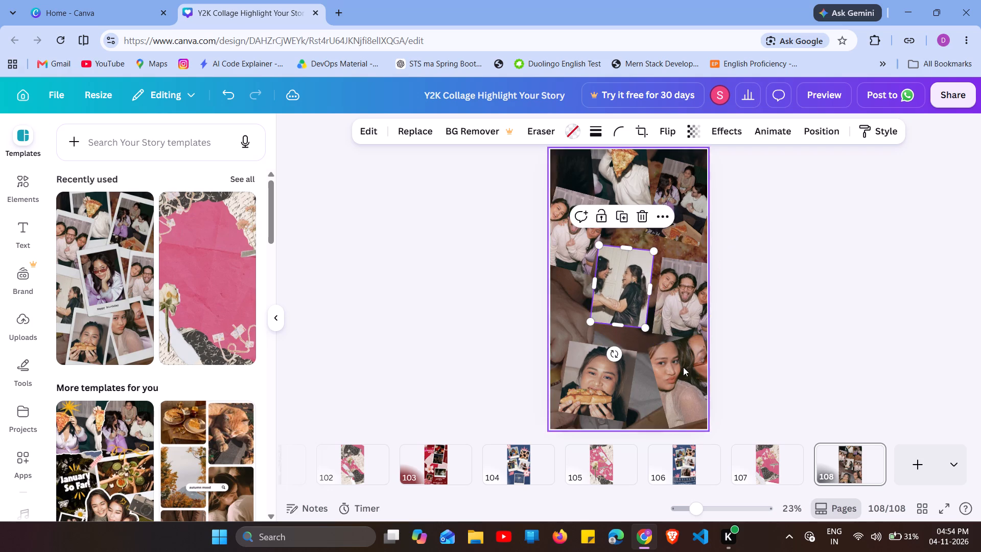
Reposition the two-person selfie inward from the right edge until it sits close beside the sandwich photo.
left_click_drag(683, 367, 685, 360)
left_click_drag(686, 329, 686, 341)
left_click_drag(681, 388, 682, 382)
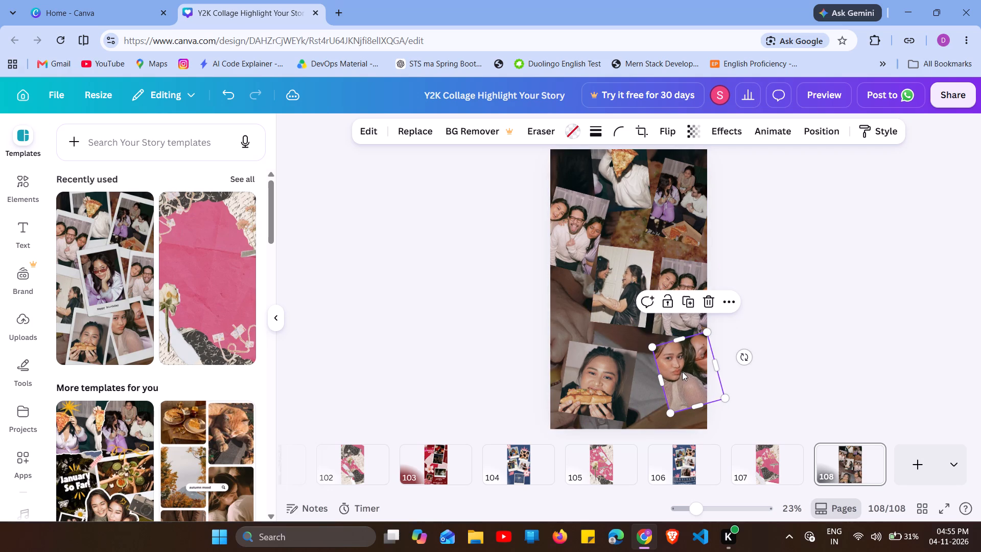
left_click(682, 342)
left_click(668, 382)
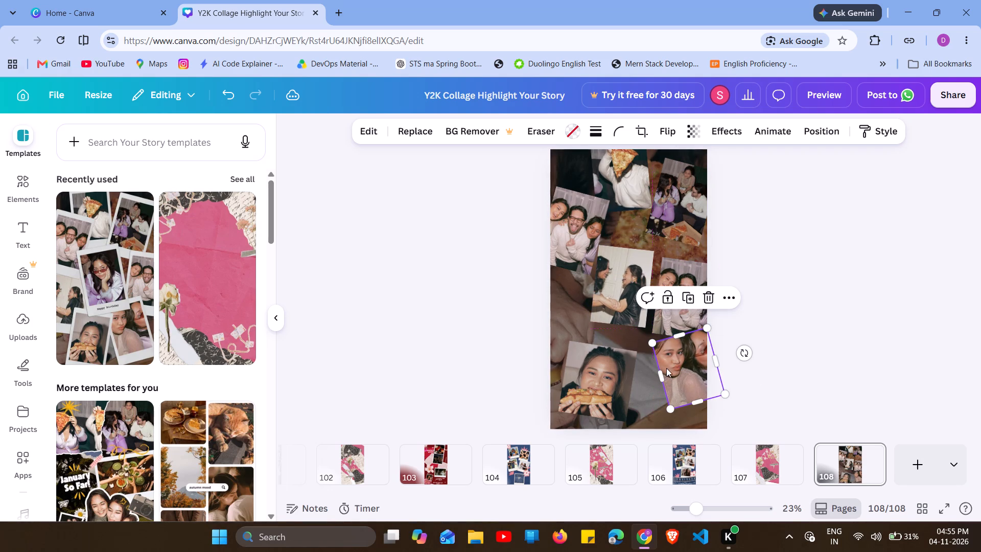
left_click_drag(666, 355, 666, 361)
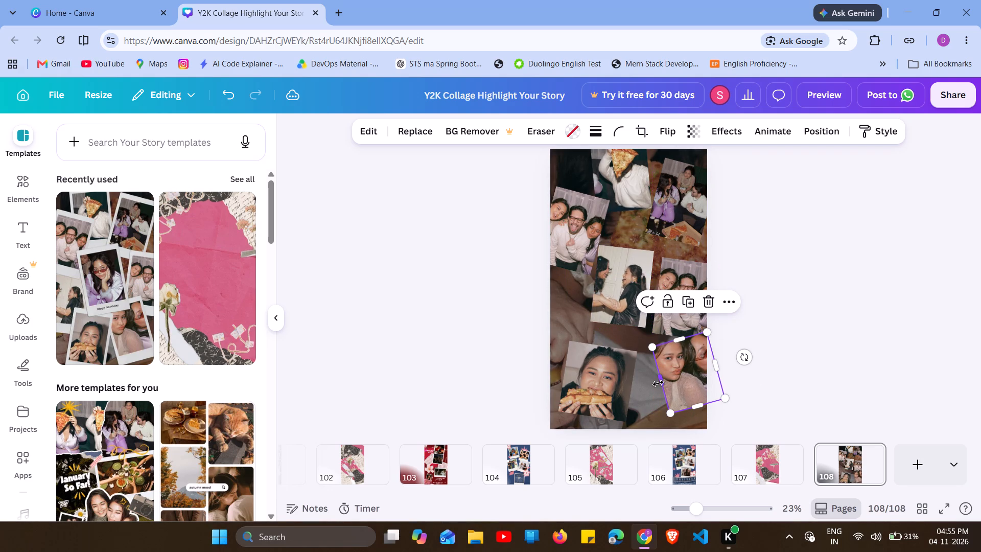
left_click_drag(658, 383, 658, 378)
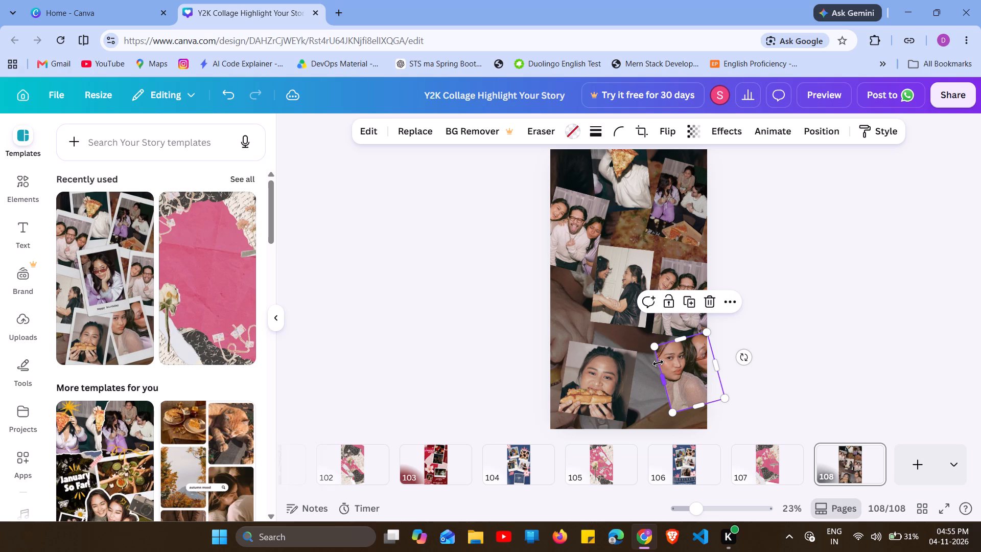
left_click_drag(658, 363, 655, 369)
left_click_drag(665, 366, 659, 378)
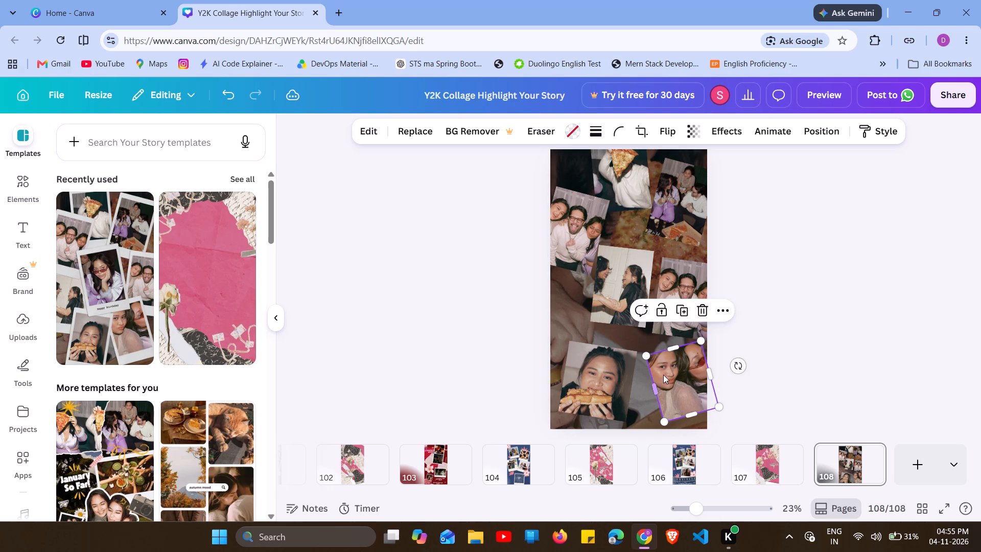
left_click_drag(669, 373, 663, 376)
left_click_drag(666, 376, 659, 380)
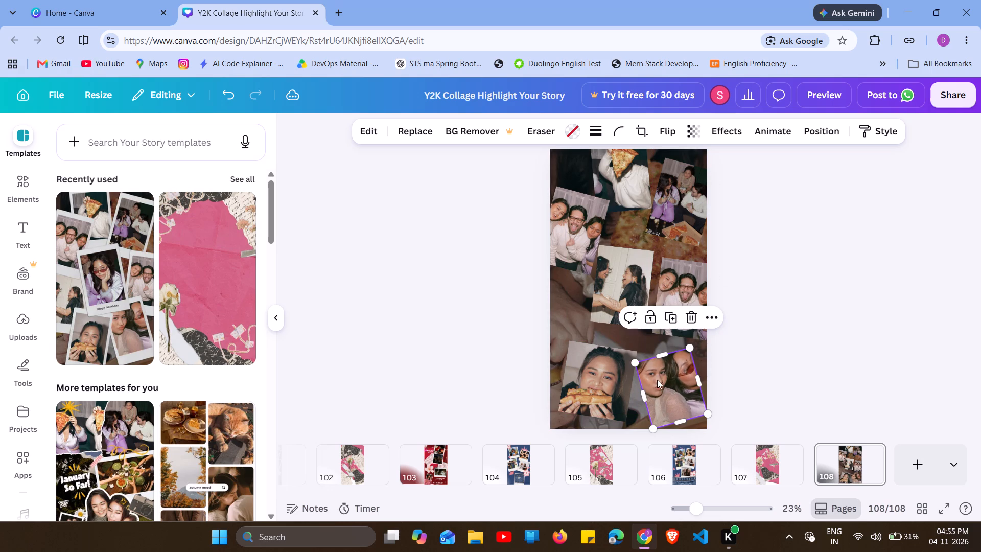
Raise the two-person selfie slightly and widen it a little toward the sandwich photo.
left_click(656, 376)
left_click_drag(645, 401, 645, 389)
left_click_drag(644, 374, 644, 377)
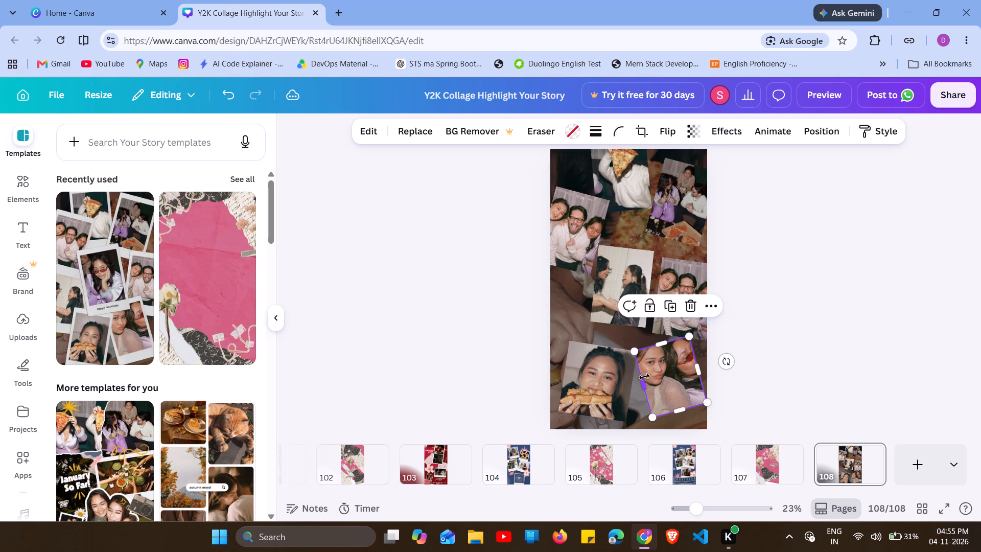
left_click_drag(644, 377, 644, 381)
left_click_drag(647, 399, 648, 392)
Move the sandwich photo down and outward into the page's lower-left corner.
left_click_drag(607, 380, 596, 372)
left_click_drag(587, 370, 588, 380)
left_click(591, 384)
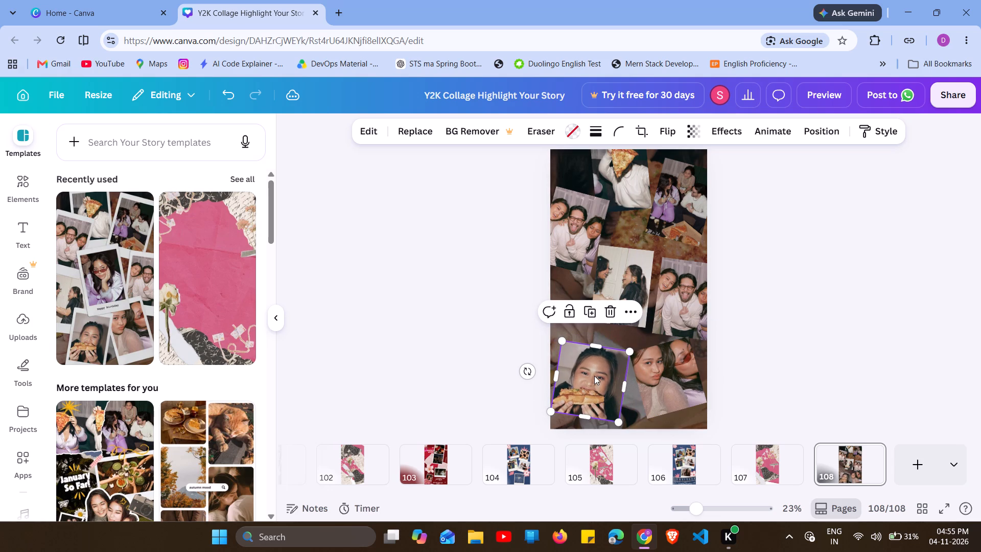
left_click(595, 374)
left_click_drag(595, 363, 596, 385)
left_click_drag(595, 381, 603, 370)
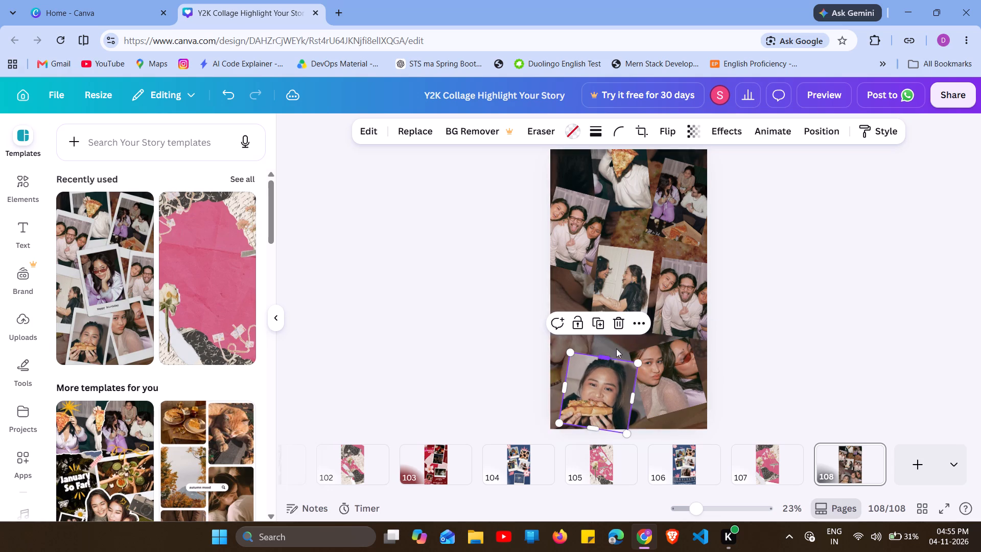
Enlarge the sandwich photo to about 487 by 507 and raise it slightly from the bottom edge.
left_click_drag(635, 318, 636, 329)
left_click_drag(636, 364, 630, 351)
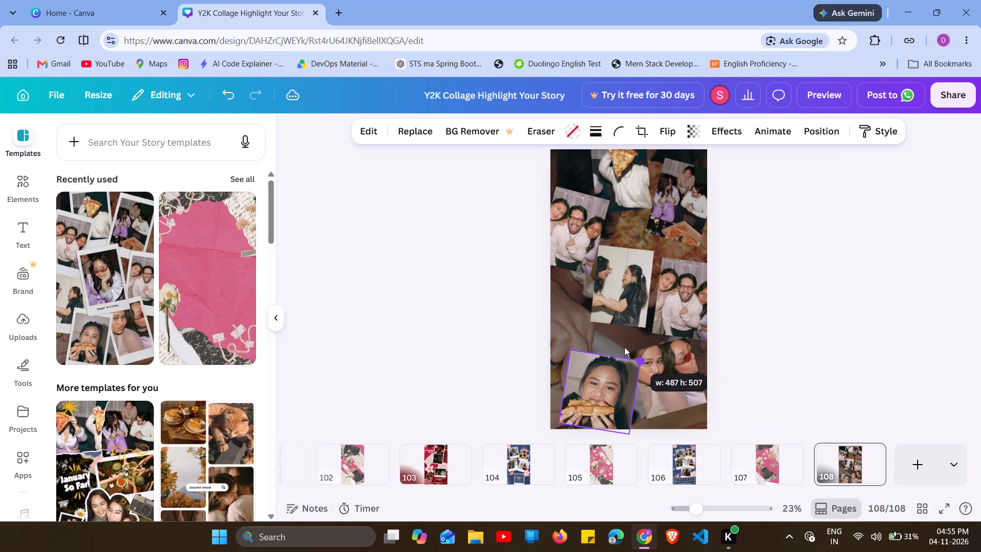
left_click_drag(617, 378, 608, 372)
left_click_drag(606, 394, 613, 393)
left_click(614, 387)
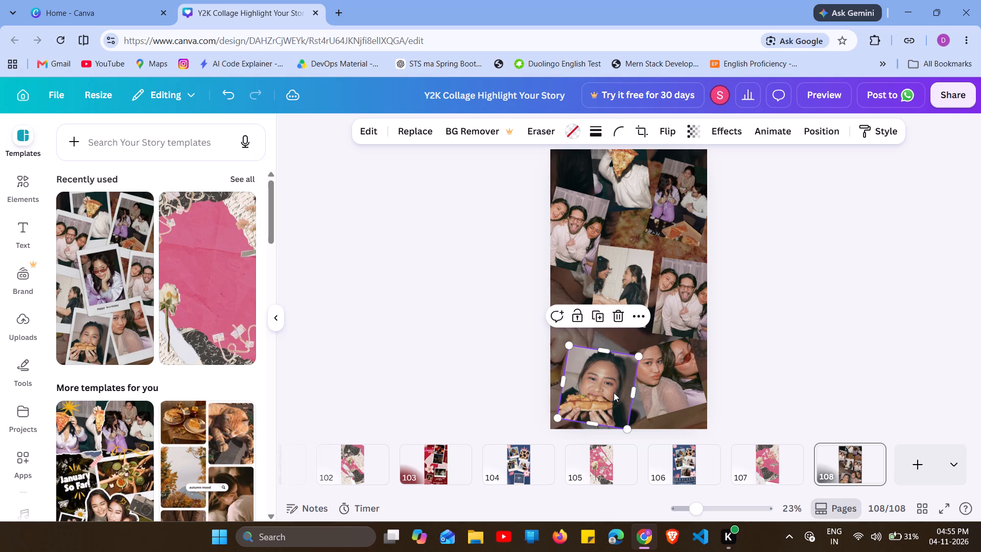
left_click_drag(609, 394, 608, 386)
left_click_drag(609, 375, 608, 384)
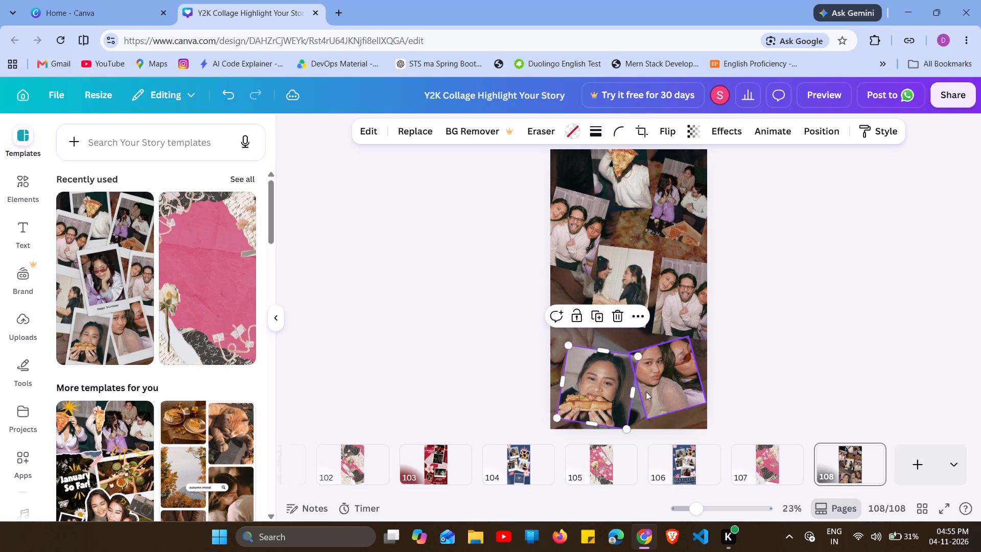
Lower the sandwich photo onto the page's bottom edge and fine-tune the two-person selfie next to it.
left_click_drag(659, 386, 664, 383)
left_click_drag(665, 379, 665, 385)
left_click_drag(663, 392, 663, 386)
left_click_drag(660, 378, 661, 384)
left_click_drag(615, 383, 615, 392)
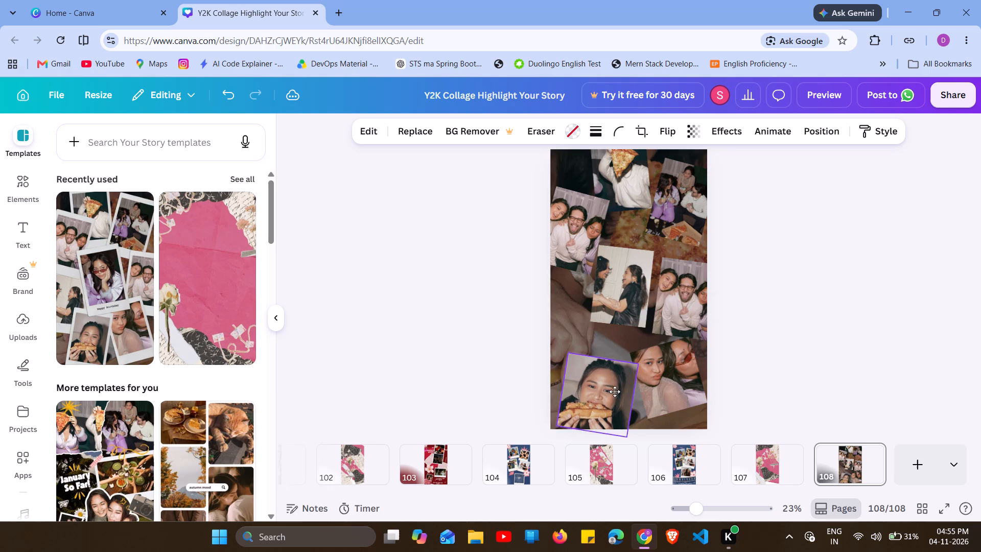
left_click_drag(615, 392, 615, 394)
left_click_drag(615, 398, 620, 392)
left_click(627, 397)
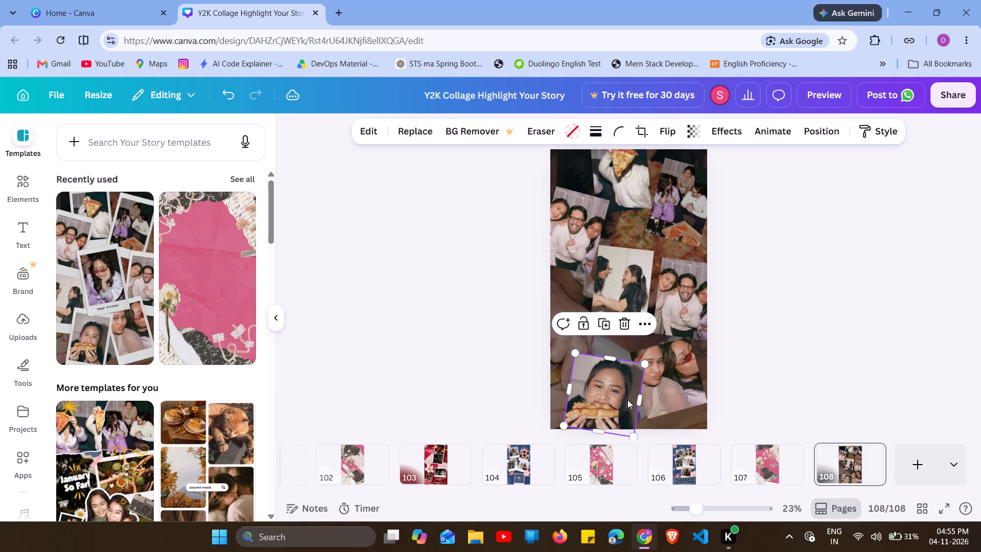
left_click_drag(634, 344, 640, 358)
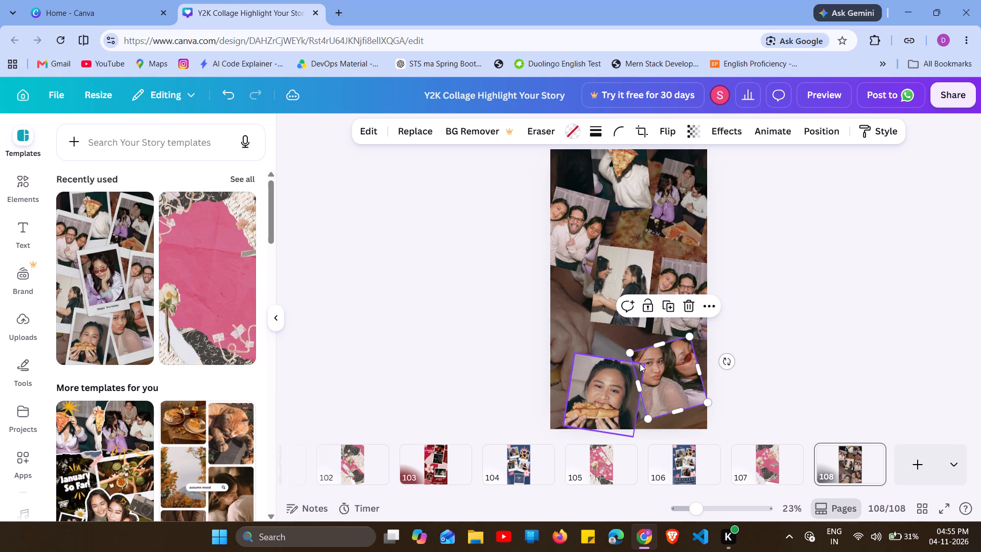
left_click_drag(642, 364, 641, 369)
Lower the photo of the two facing women and even out the group and trio photos along the right side.
left_click_drag(620, 284, 609, 297)
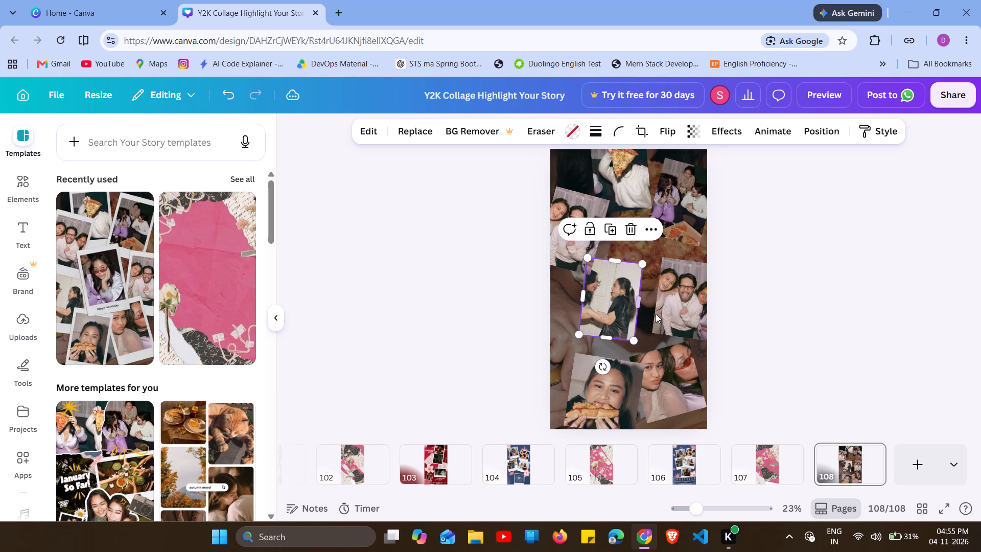
left_click_drag(689, 188, 686, 196)
left_click_drag(686, 322, 685, 316)
left_click_drag(594, 305, 603, 319)
Add page 109 and apply the recently used pink torn-paper scrapbook template with the white rose.
left_click(912, 467)
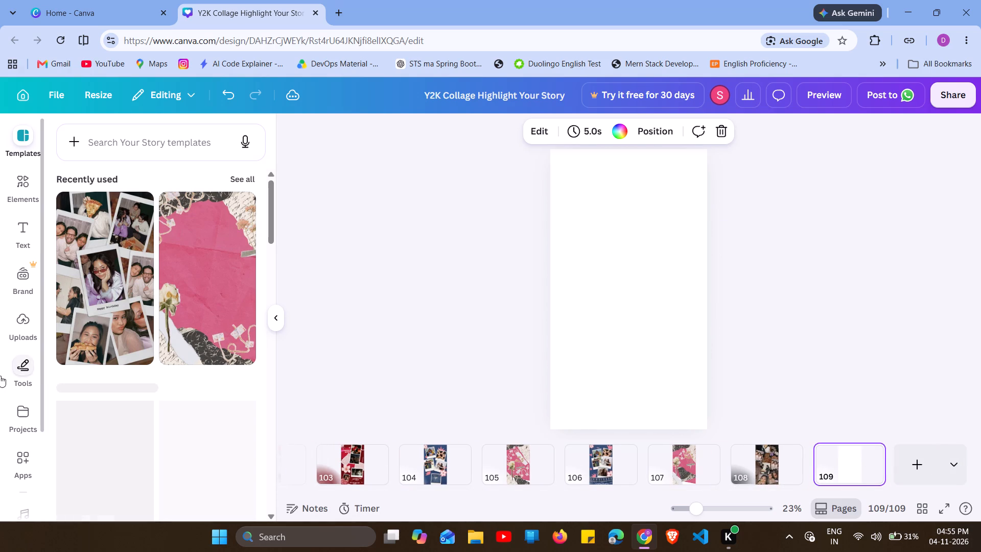
left_click(215, 315)
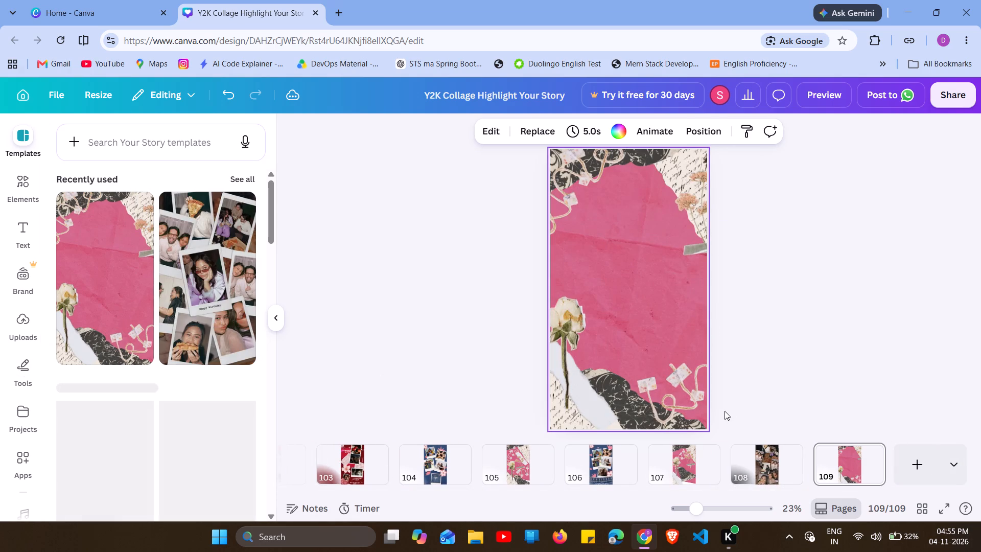
Move the white rose up toward the page's centre and the lower ribbon charm up onto the pink paper.
left_click_drag(579, 326, 618, 267)
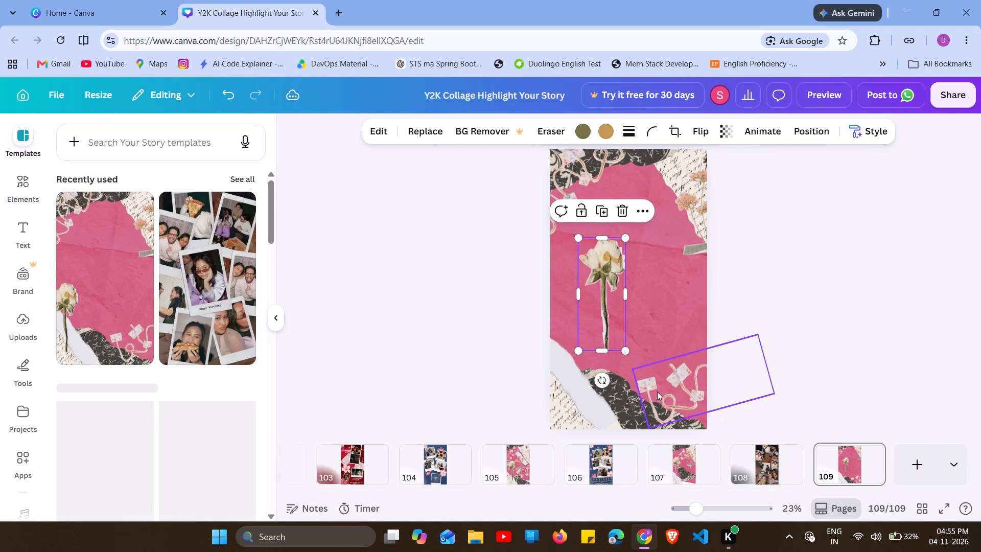
left_click_drag(657, 387, 658, 318)
left_click_drag(654, 317, 636, 328)
Raise the white torn strip and lower black patterned paper, and shift the upper-left ribbon charm inward.
left_click_drag(613, 406, 627, 380)
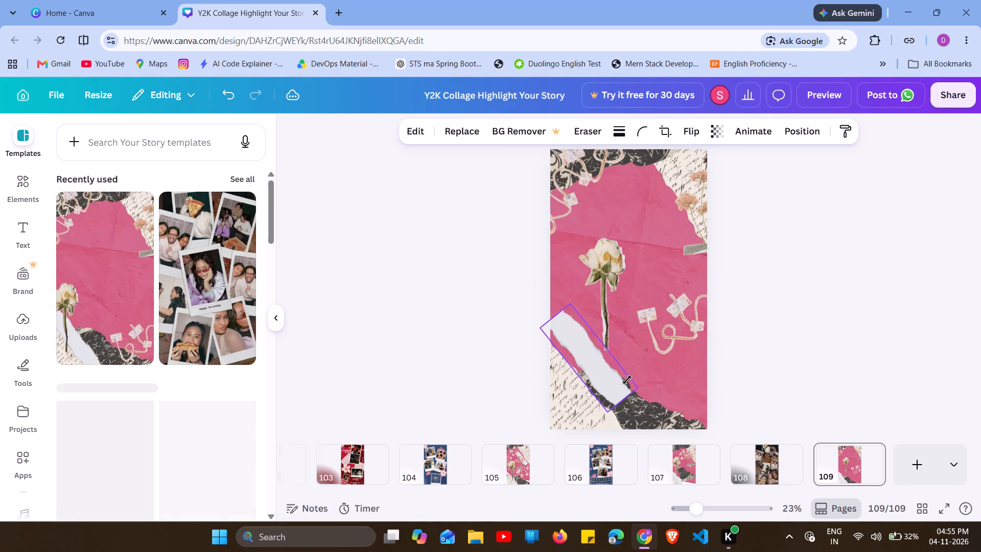
left_click_drag(644, 408, 652, 366)
left_click_drag(575, 186, 580, 198)
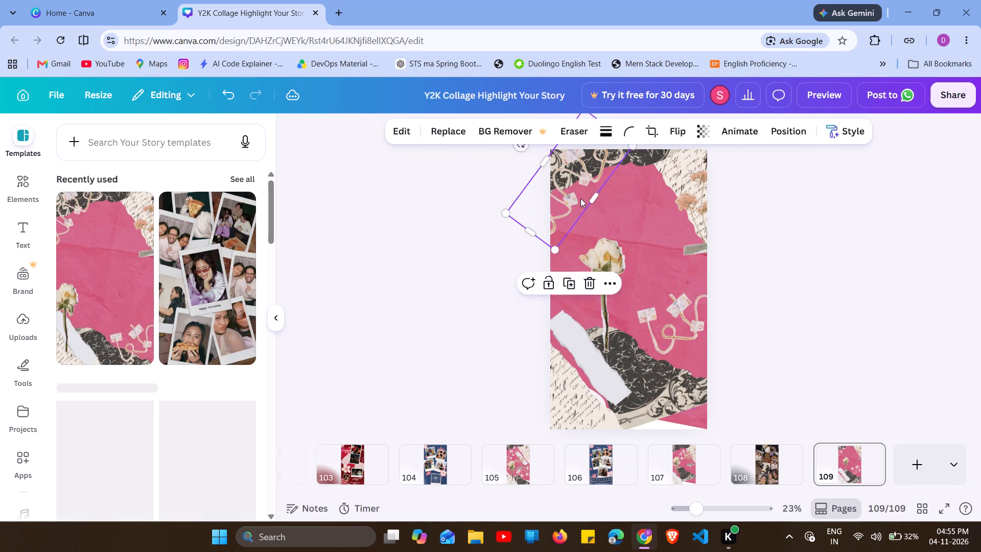
Bring the taped dried flowers in from the right edge onto the pink paper and lower the upper black patterned paper.
left_click_drag(580, 198, 587, 217)
left_click_drag(697, 199, 652, 226)
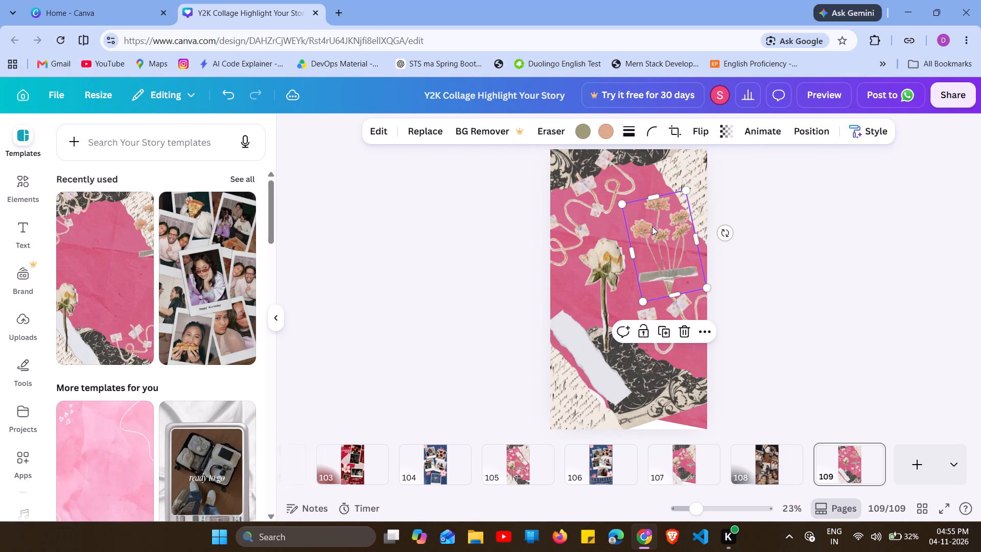
left_click_drag(644, 154, 642, 191)
left_click_drag(648, 246, 650, 262)
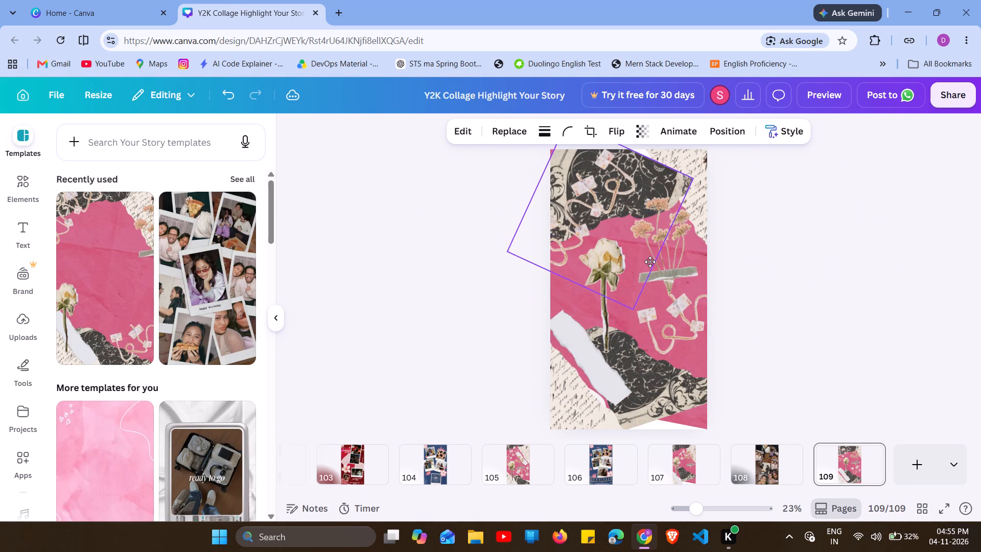
left_click_drag(650, 262, 650, 262)
left_click_drag(658, 275, 660, 255)
left_click_drag(657, 238, 656, 229)
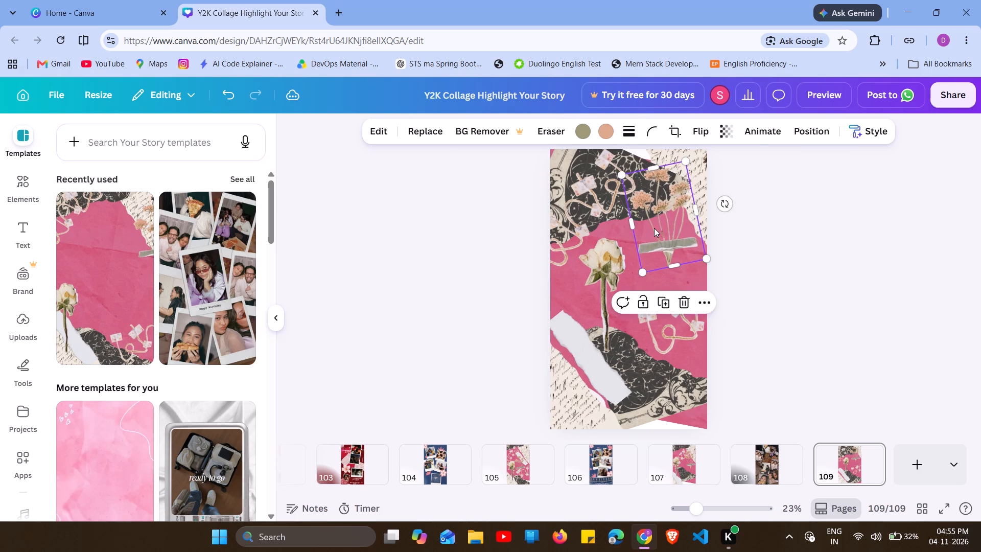
left_click_drag(652, 233, 649, 243)
Fine-tune the height of the upper black patterned paper and set the dried flowers slightly lower on the pink paper.
left_click_drag(633, 299, 632, 279)
left_click_drag(627, 261, 627, 268)
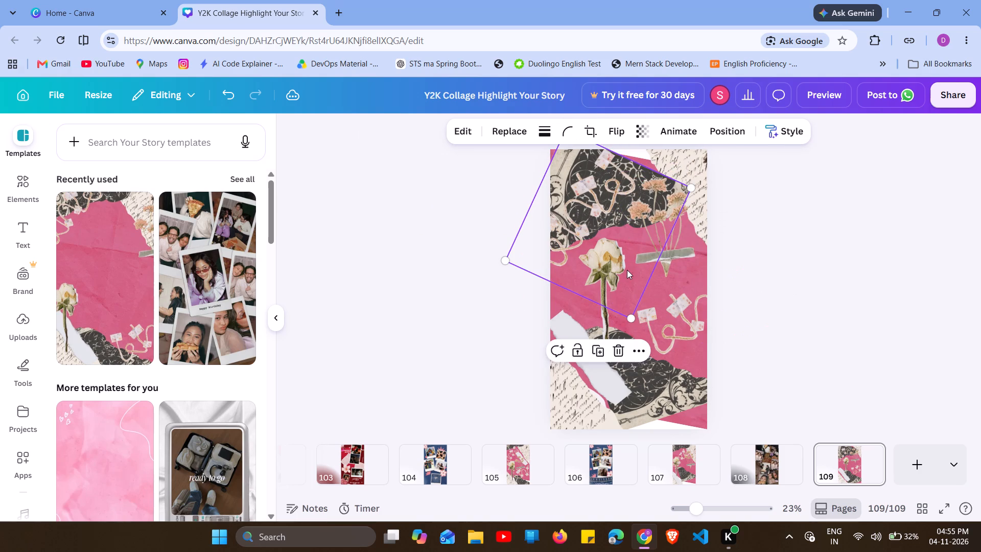
left_click_drag(627, 270, 628, 261)
left_click_drag(624, 261, 622, 273)
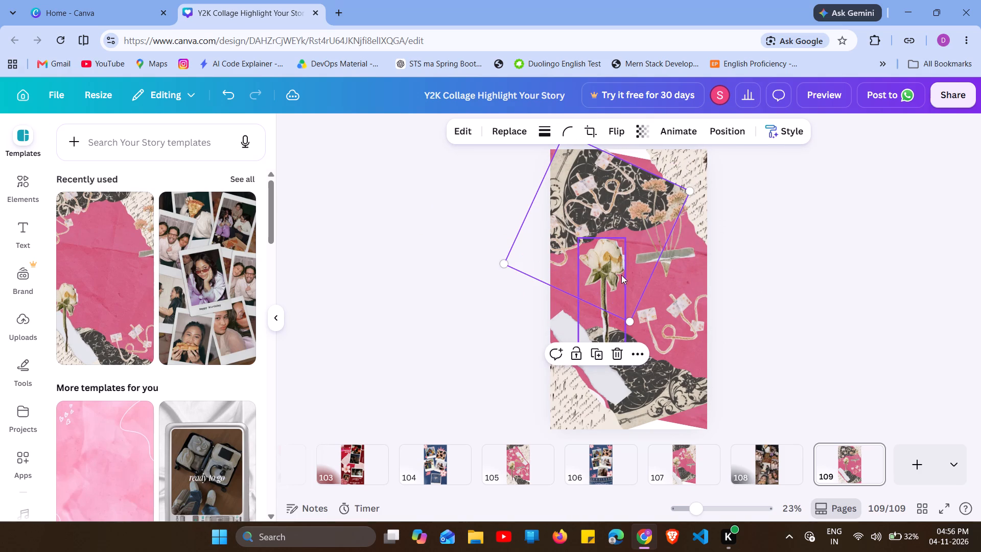
left_click_drag(625, 259, 628, 248)
left_click(628, 248)
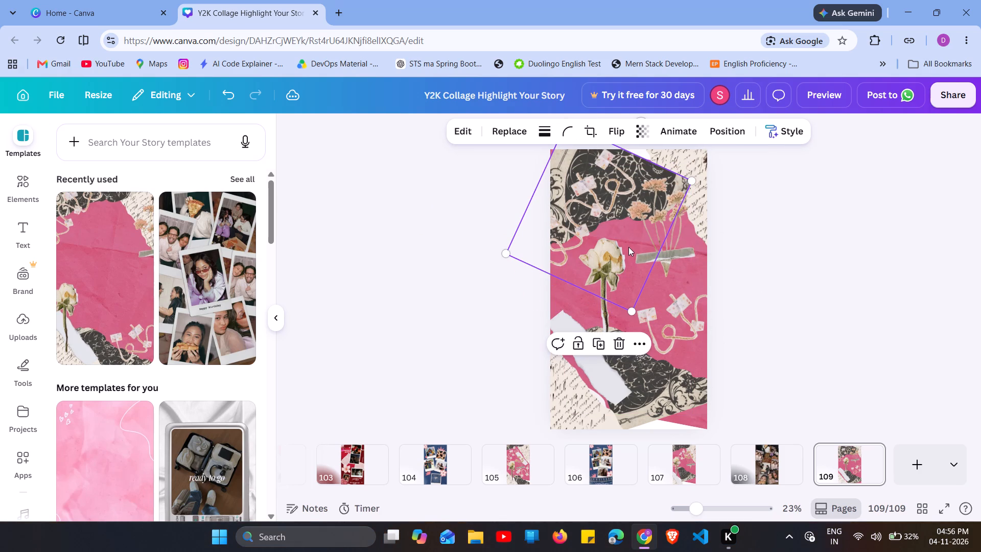
left_click_drag(642, 208, 643, 210)
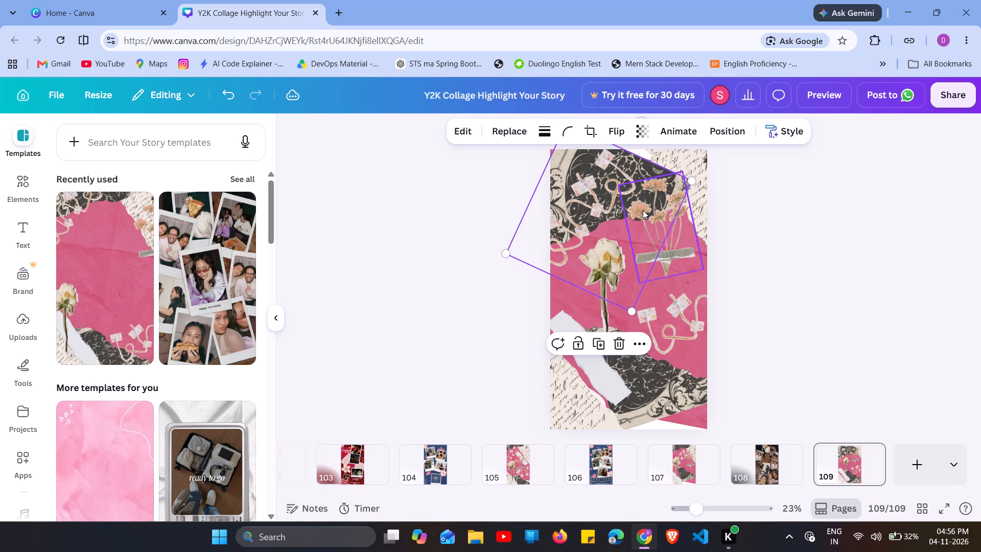
left_click_drag(643, 210, 640, 231)
left_click_drag(636, 221, 623, 197)
left_click_drag(659, 226, 661, 223)
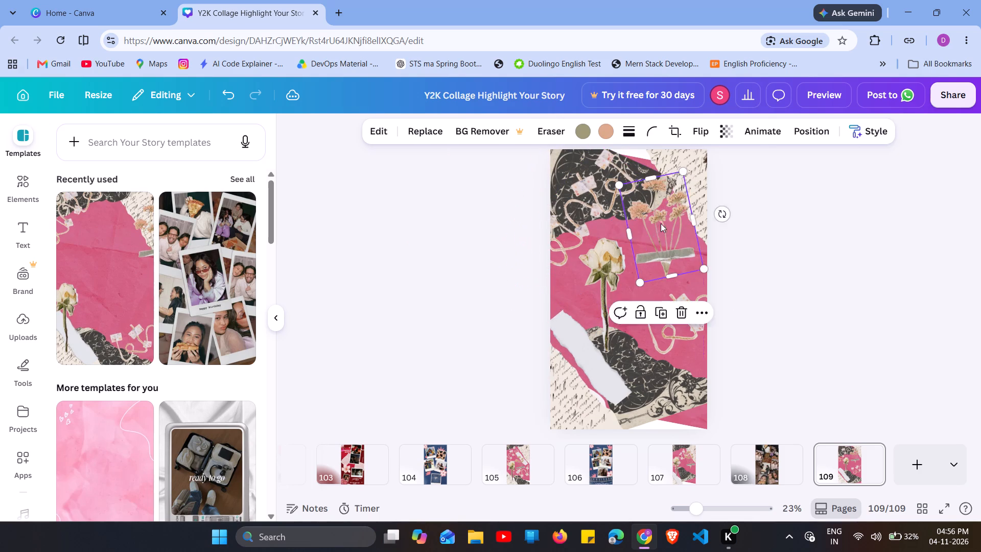
left_click_drag(661, 223, 664, 219)
left_click_drag(665, 228, 665, 245)
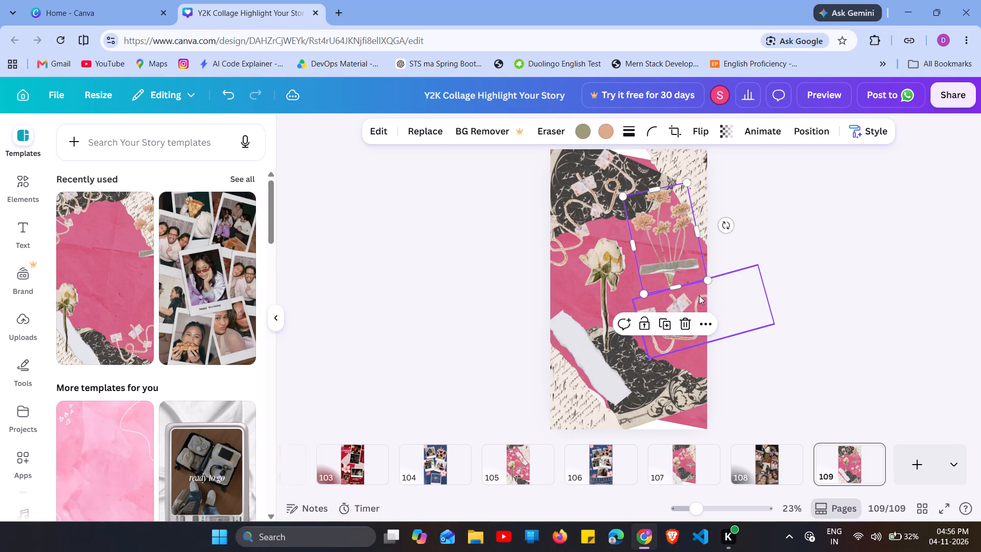
Nudge the lower ribbon charm left and the lower black patterned paper down and slightly right.
left_click(699, 295)
left_click_drag(683, 309, 675, 308)
left_click_drag(655, 379, 658, 367)
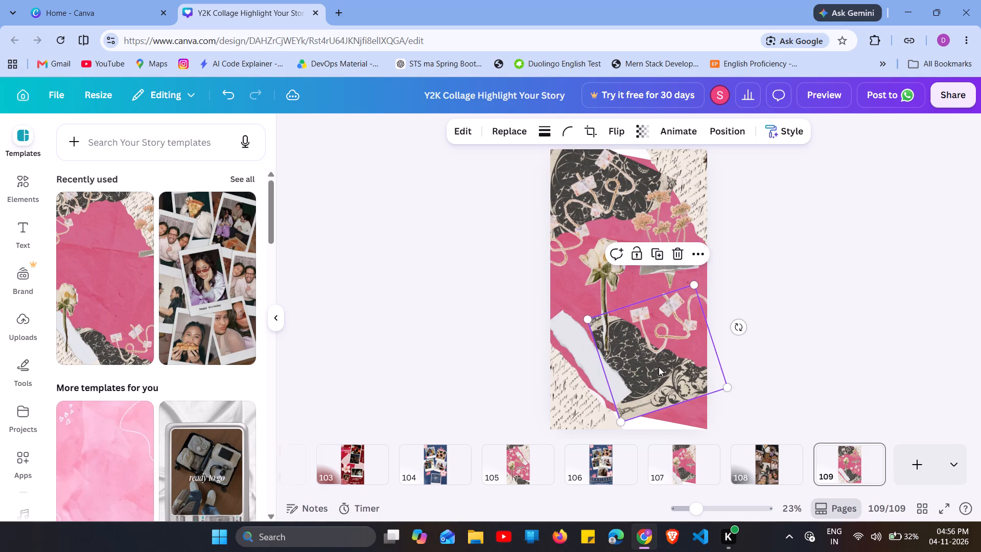
left_click_drag(659, 376, 667, 389)
Raise the white rose and the white torn strip, adjusting the lower-left handwritten paper beneath the strip.
left_click_drag(586, 339, 591, 335)
left_click_drag(612, 290, 626, 271)
left_click_drag(612, 276, 602, 280)
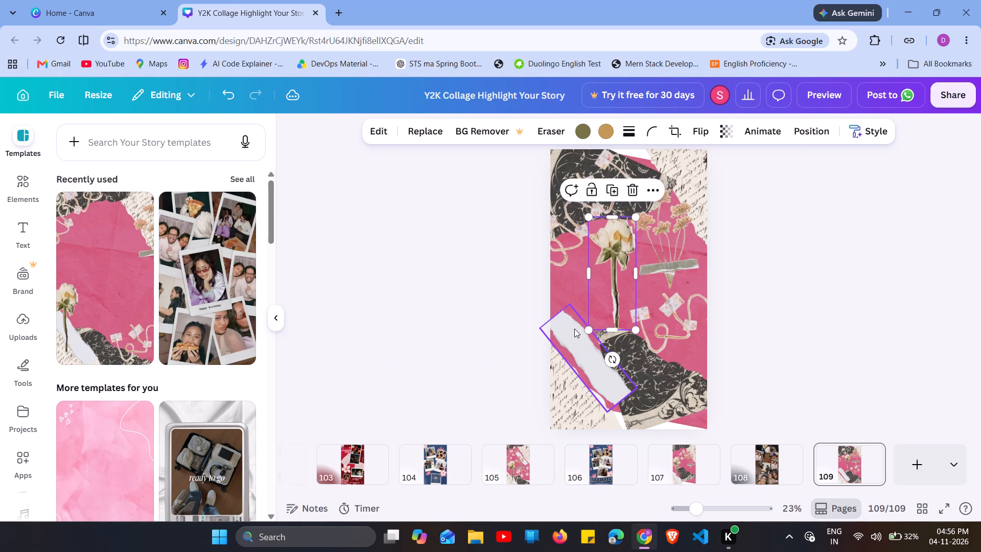
left_click_drag(574, 329, 584, 306)
left_click_drag(584, 306, 568, 307)
left_click_drag(570, 406, 572, 392)
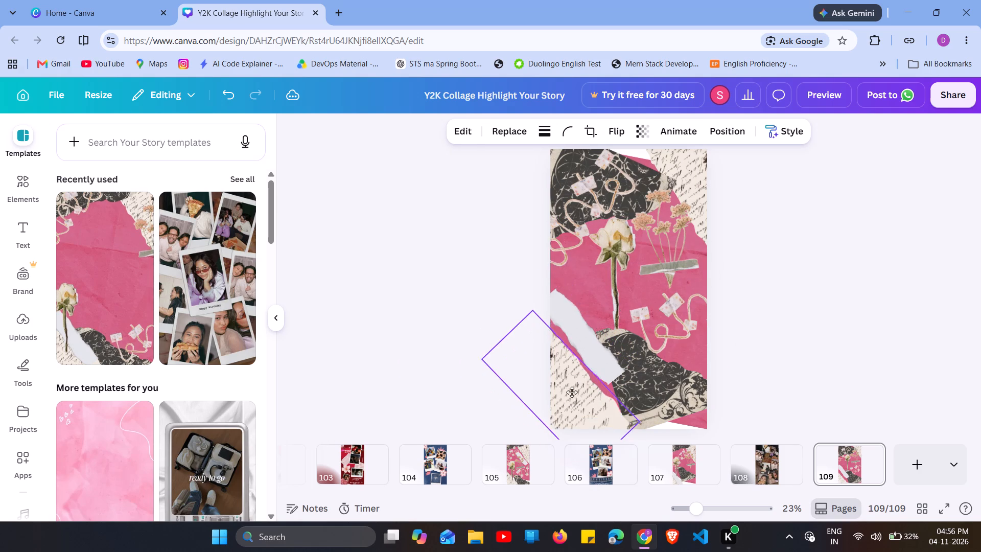
left_click_drag(572, 392, 572, 392)
left_click_drag(589, 338, 591, 349)
left_click_drag(589, 354, 589, 344)
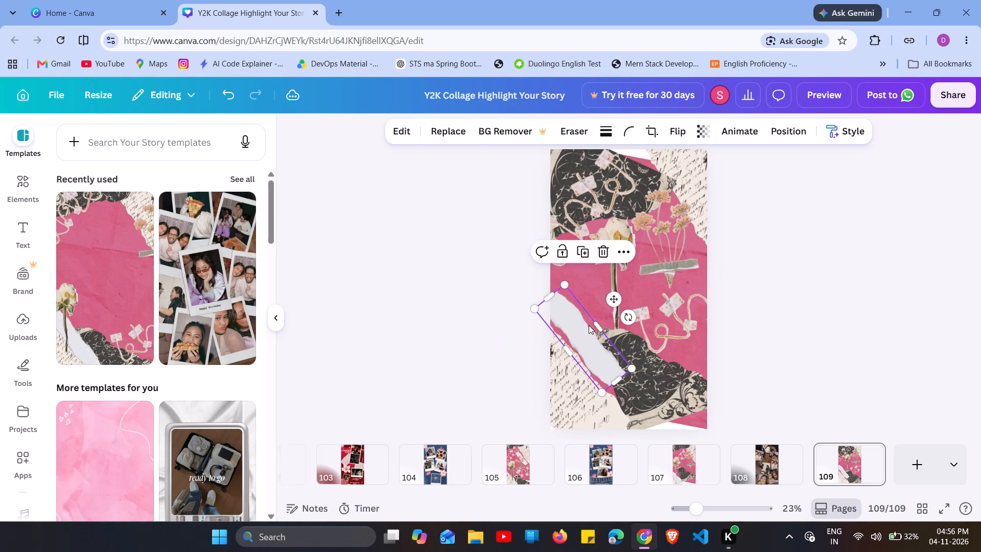
left_click_drag(617, 283, 612, 282)
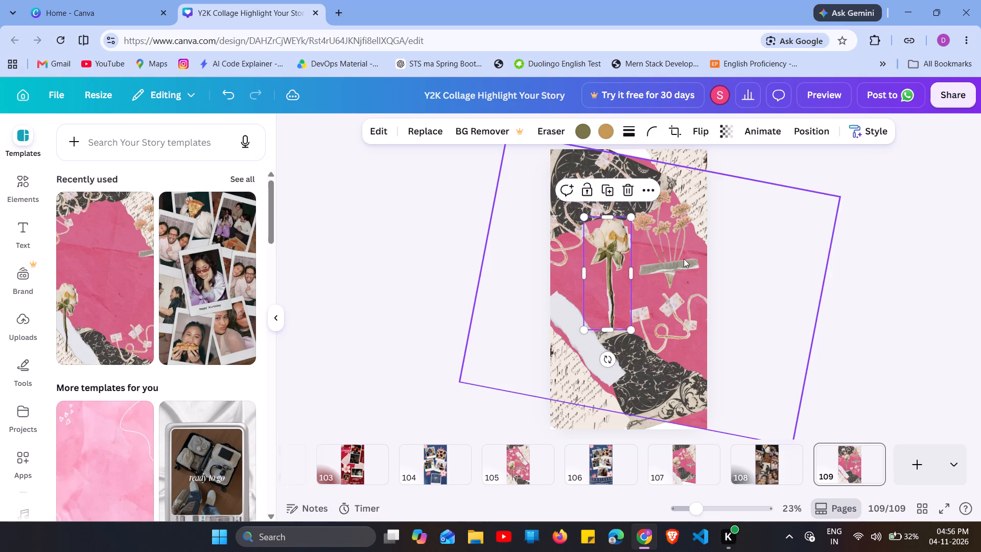
Shift the dried flowers and upper-right handwritten paper left, and adjust the upper ribbon charm and black patterned paper.
left_click_drag(680, 264, 675, 281)
left_click_drag(674, 282, 674, 267)
left_click_drag(683, 178, 683, 185)
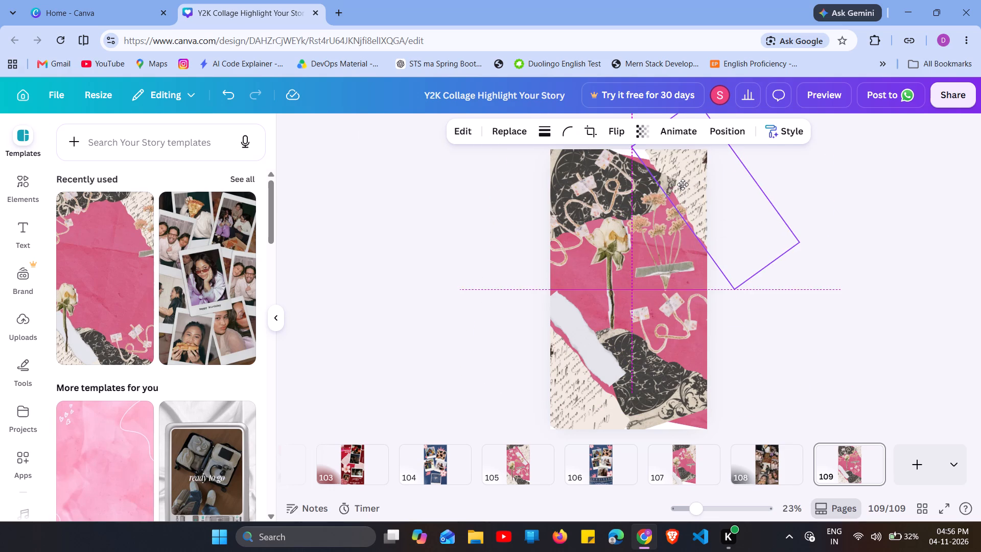
left_click_drag(683, 185, 668, 172)
left_click_drag(613, 185, 611, 192)
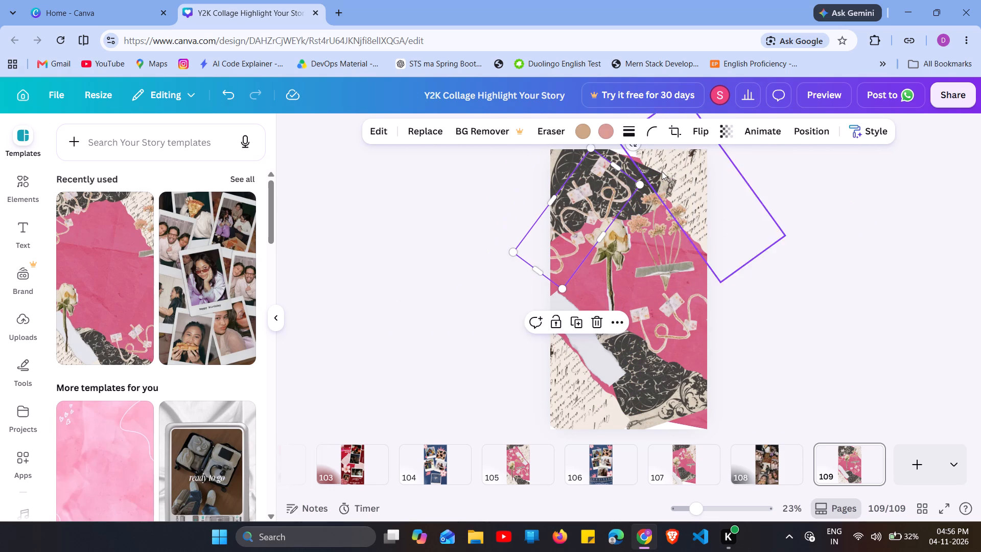
left_click_drag(640, 174, 648, 169)
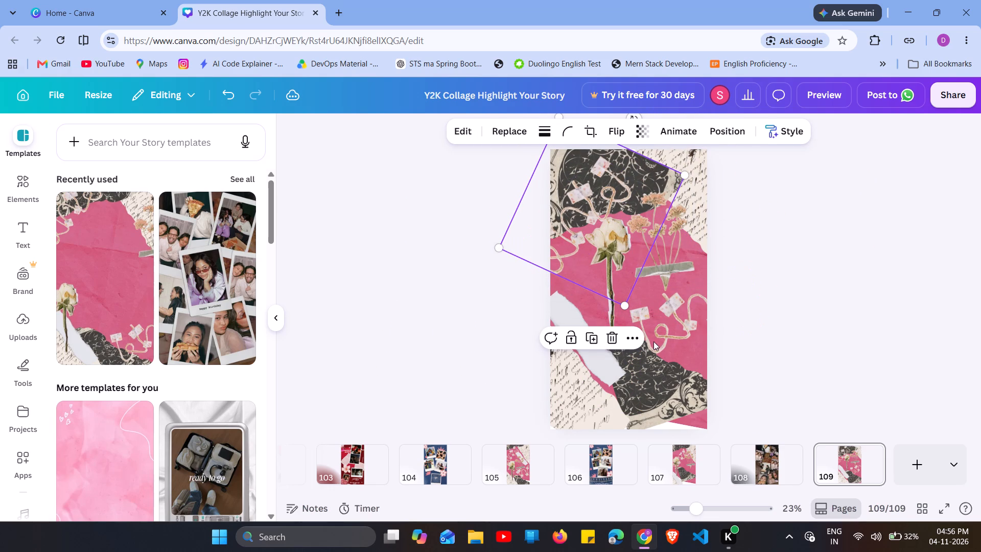
Lower the large pink torn paper and realign the white rose, dried flowers and white torn strip over it.
left_click_drag(675, 418, 679, 408)
left_click_drag(674, 403, 672, 411)
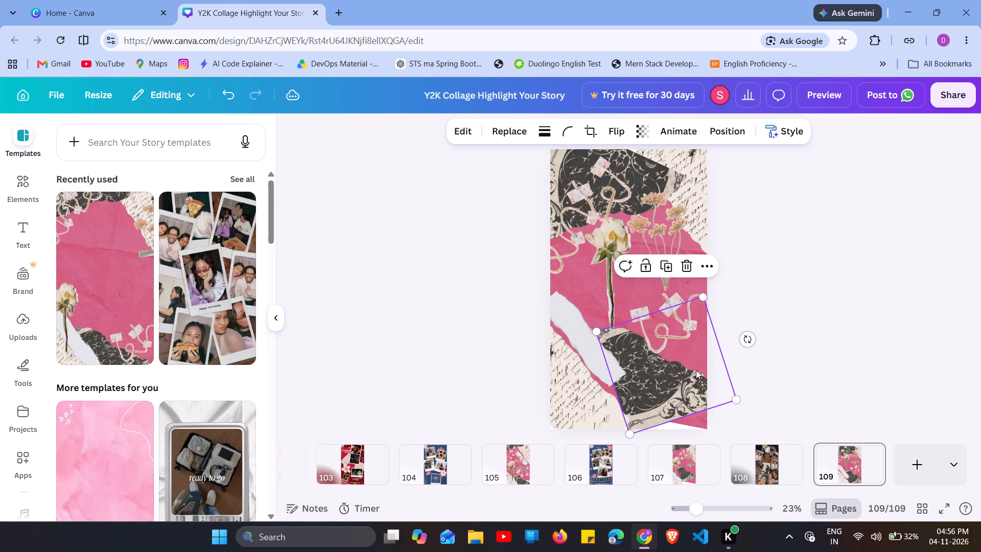
left_click_drag(570, 283, 570, 298)
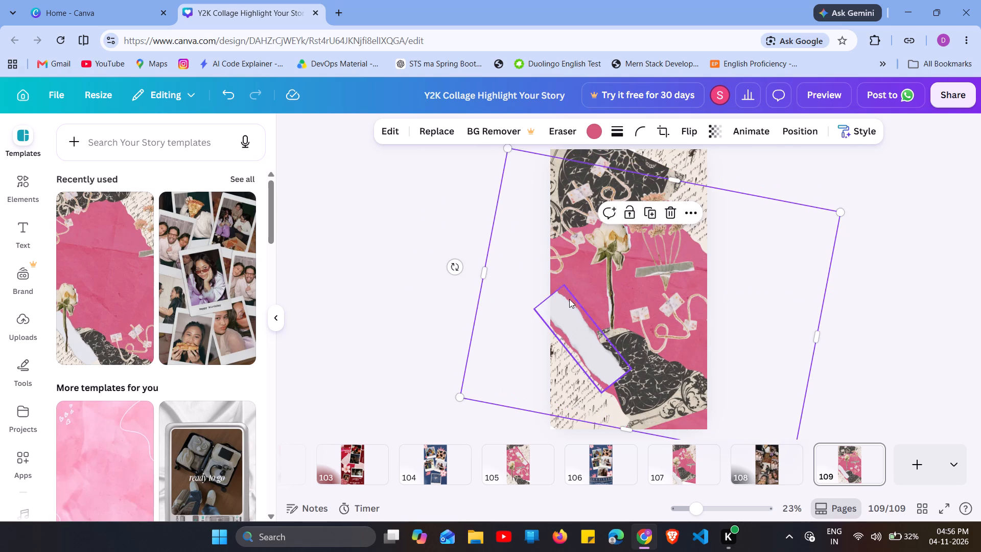
left_click_drag(610, 289, 616, 285)
left_click_drag(683, 270, 681, 279)
left_click_drag(592, 336, 594, 320)
left_click(569, 396)
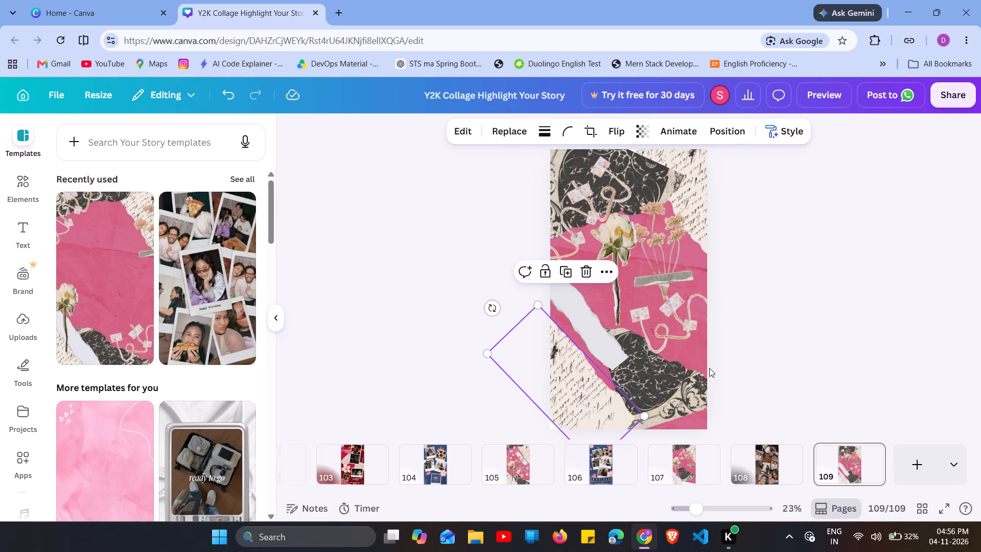
Nudge the lower black patterned paper down and the lower ribbon charm left.
left_click(676, 380)
left_click_drag(674, 377, 676, 385)
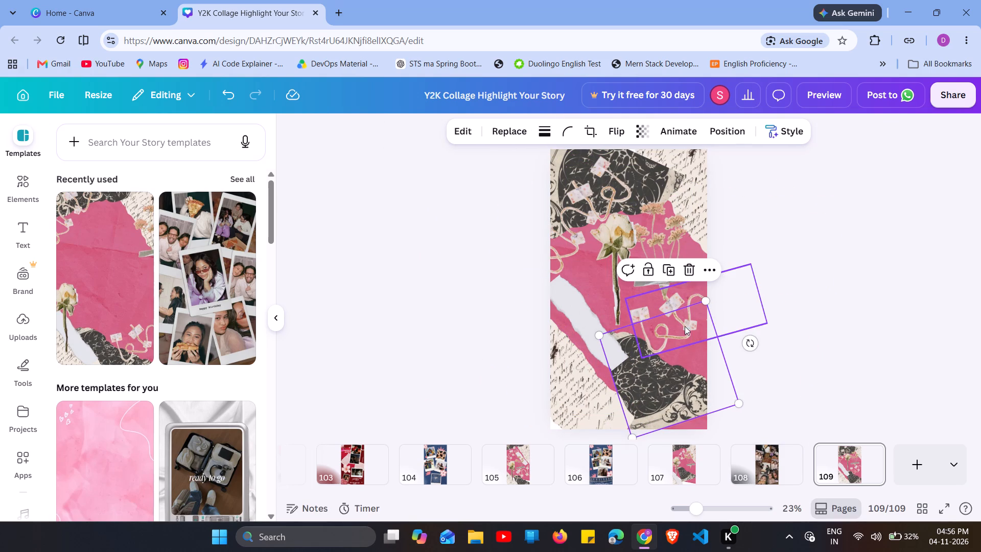
left_click_drag(680, 326, 670, 325)
Lower the dried flowers and space them apart from the white rose by moving the rose slightly left.
left_click_drag(657, 208, 655, 219)
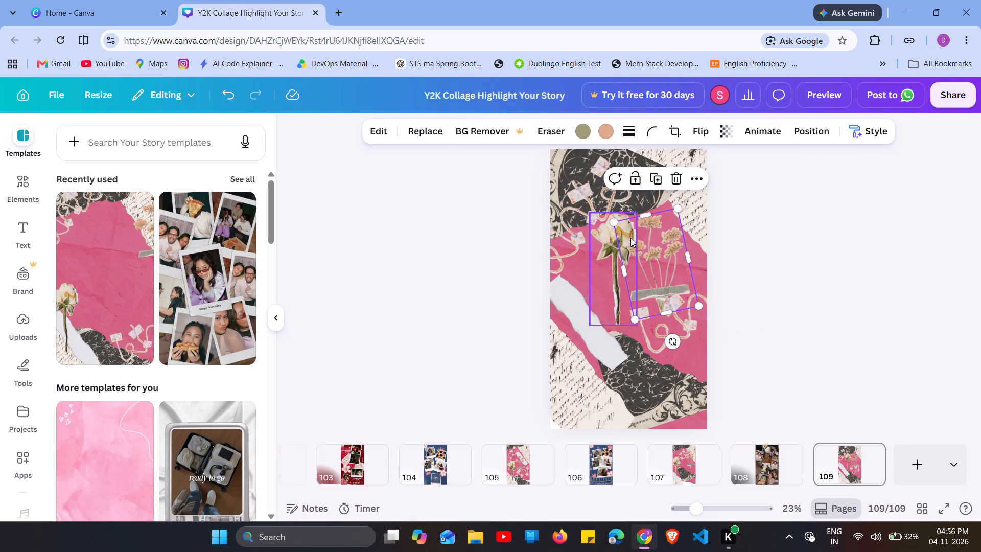
left_click(626, 238)
left_click_drag(622, 239, 642, 239)
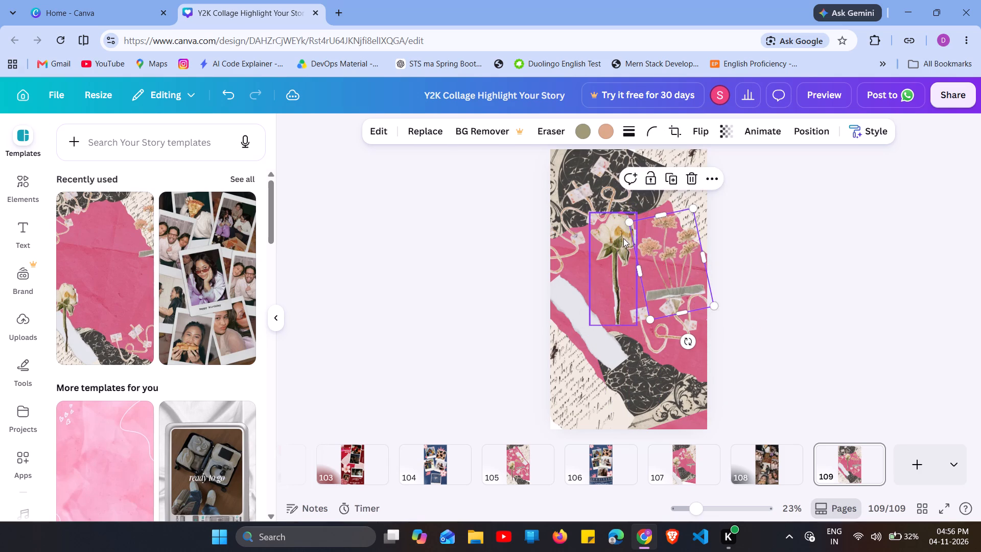
left_click_drag(621, 238, 615, 241)
Add page 110 and apply the recently used polaroid birthday collage template.
left_click(925, 463)
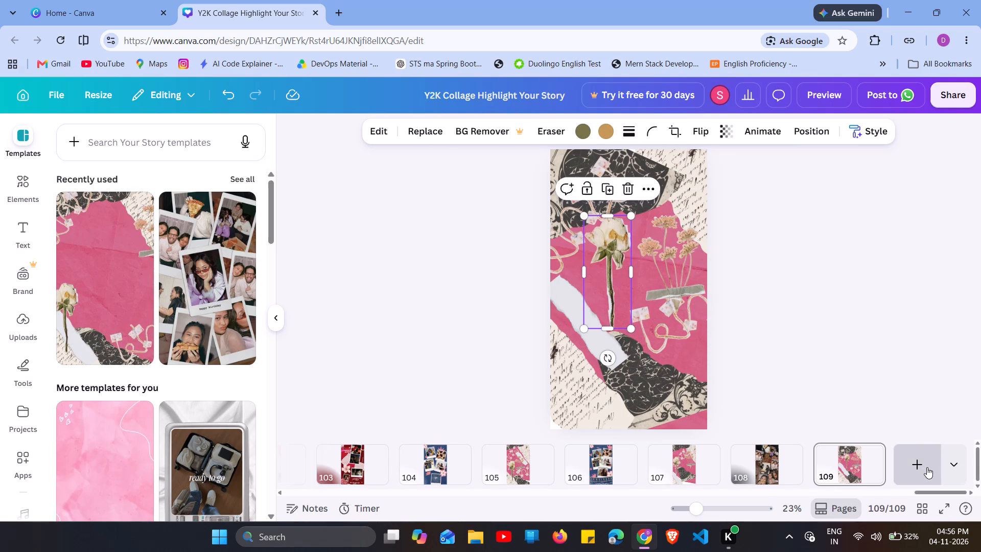
left_click(229, 307)
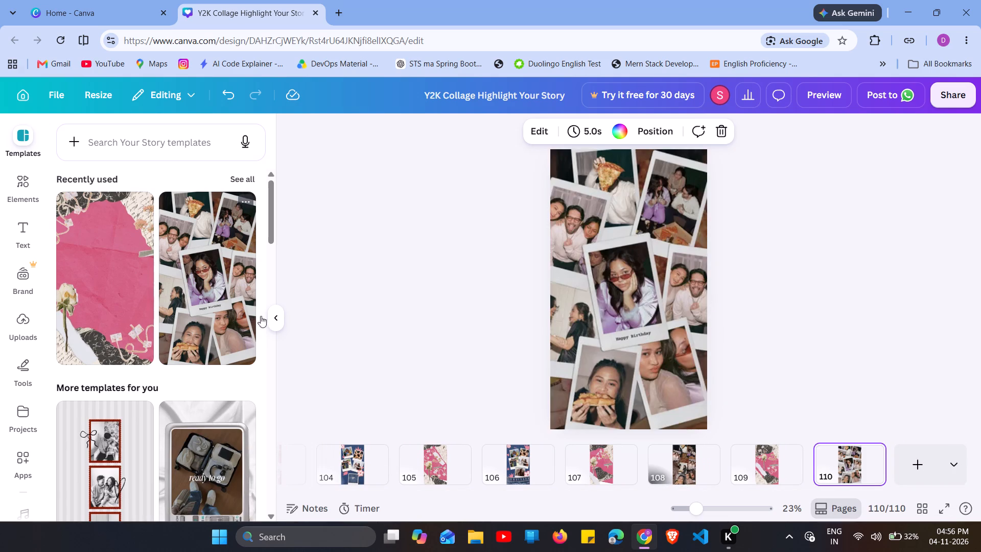
Nudge the central sunglasses portrait left and delete its "Happy birthday" caption and white polaroid frame.
left_click(609, 299)
left_click_drag(614, 295, 608, 295)
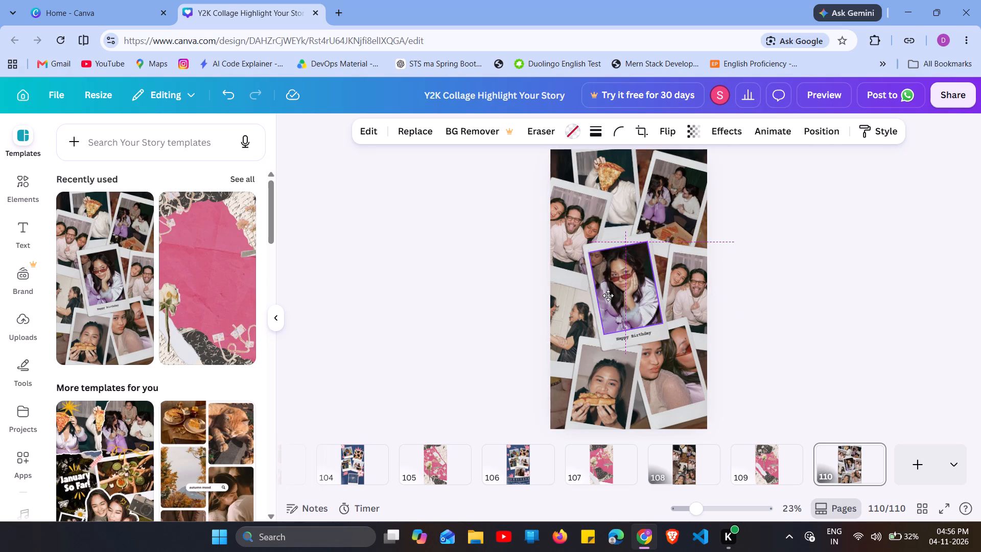
left_click_drag(608, 295, 605, 295)
left_click_drag(621, 337, 621, 342)
left_click_drag(621, 343, 625, 334)
left_click(659, 295)
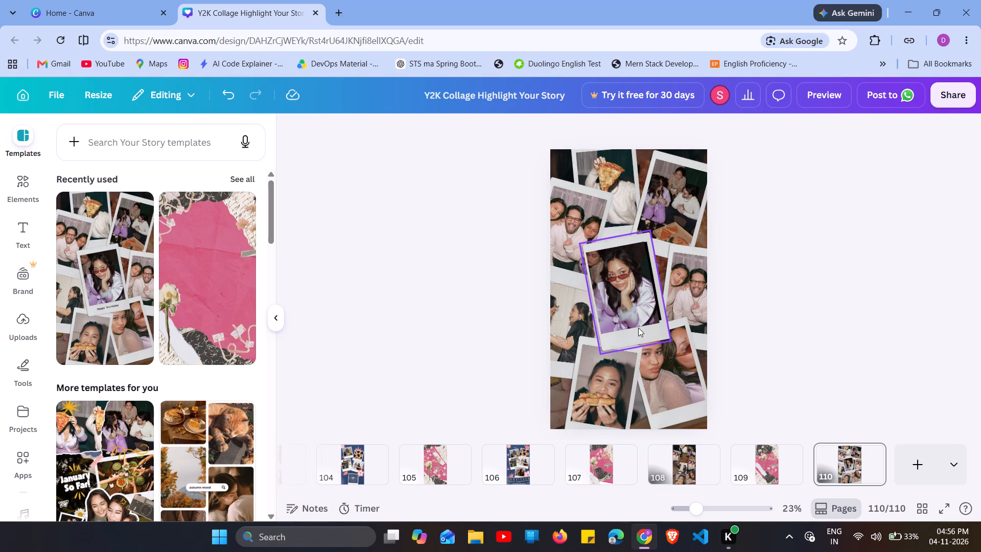
left_click_drag(639, 327, 639, 337)
left_click(642, 206)
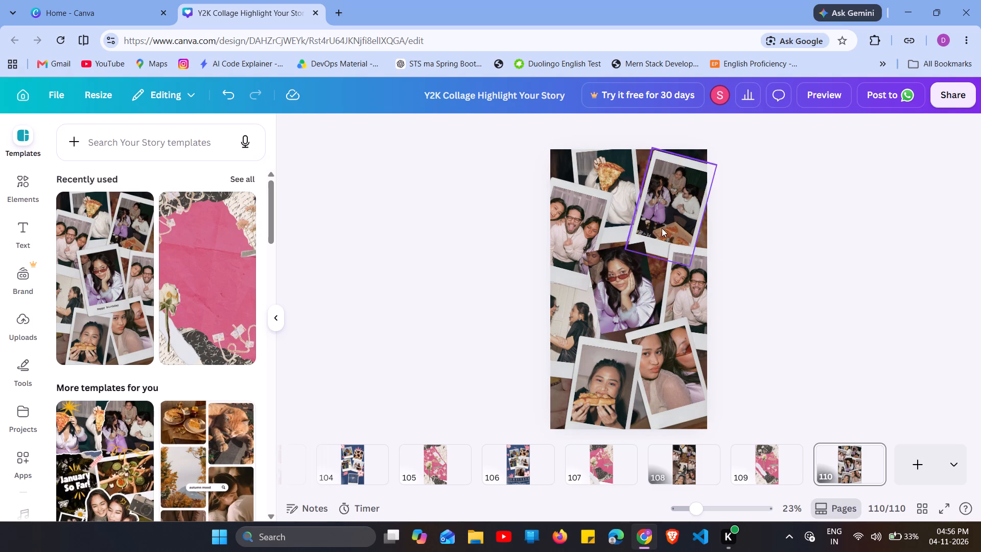
Offset the sunglasses portrait and the photos along the left side and bottom slightly from their original positions.
left_click_drag(651, 306, 651, 299)
left_click_drag(632, 294, 632, 303)
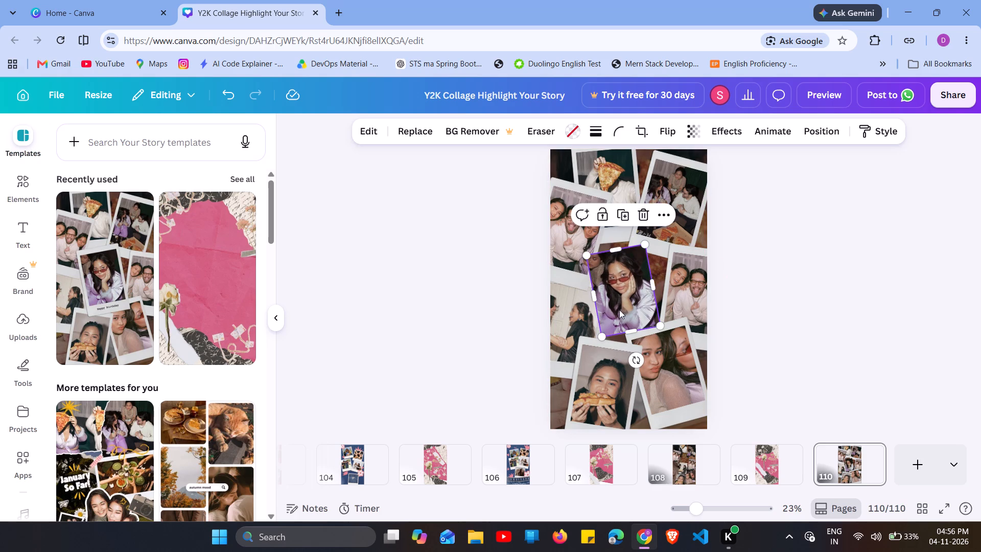
left_click_drag(579, 325, 578, 320)
left_click_drag(579, 326, 579, 338)
left_click_drag(591, 378, 597, 376)
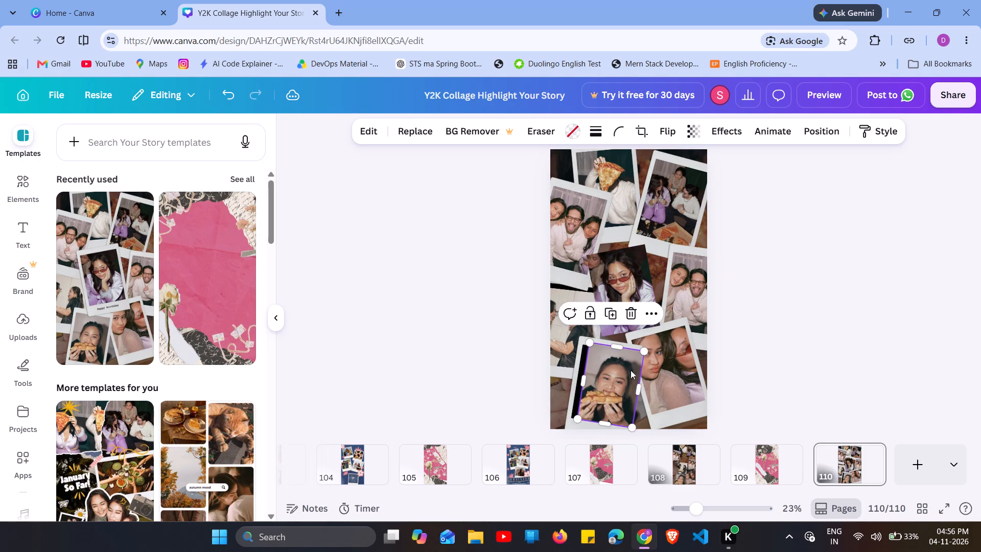
left_click_drag(653, 365, 659, 363)
left_click(659, 363)
left_click_drag(588, 210, 593, 204)
left_click_drag(600, 254, 603, 264)
Nudge the upper-right group photo down and the couple photo below it left, readjusting the neighbouring sunglasses portrait.
left_click(638, 294)
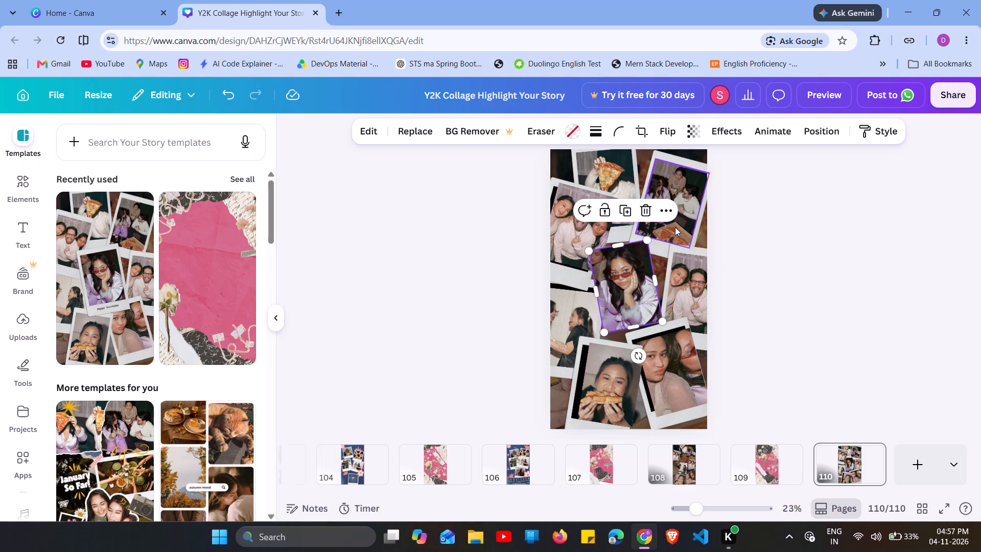
left_click_drag(691, 219, 691, 226)
left_click_drag(696, 263, 698, 257)
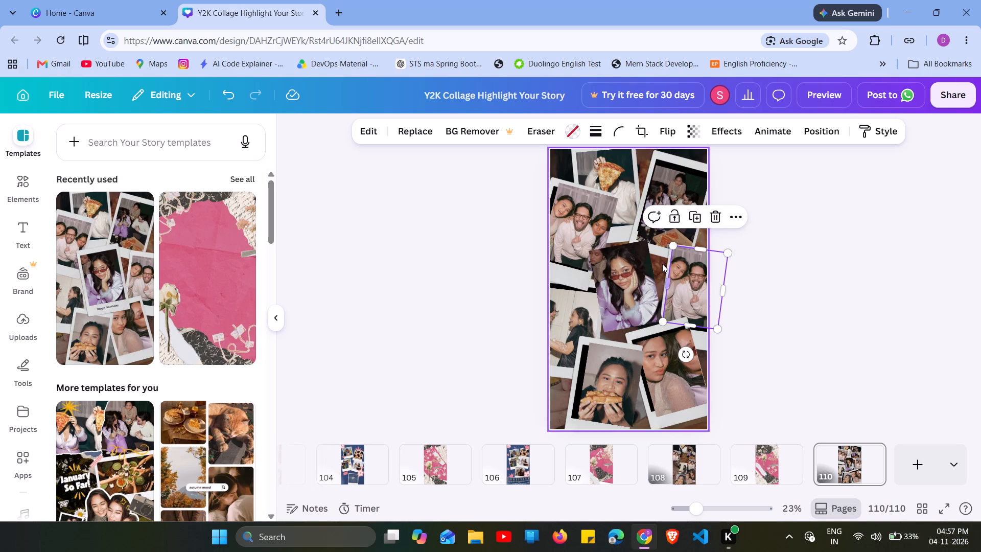
left_click_drag(663, 263, 659, 268)
left_click_drag(632, 330, 634, 318)
Adjust the portrait of the woman eating and move the left-edge photo of the two facing women down and right.
left_click_drag(598, 364, 598, 369)
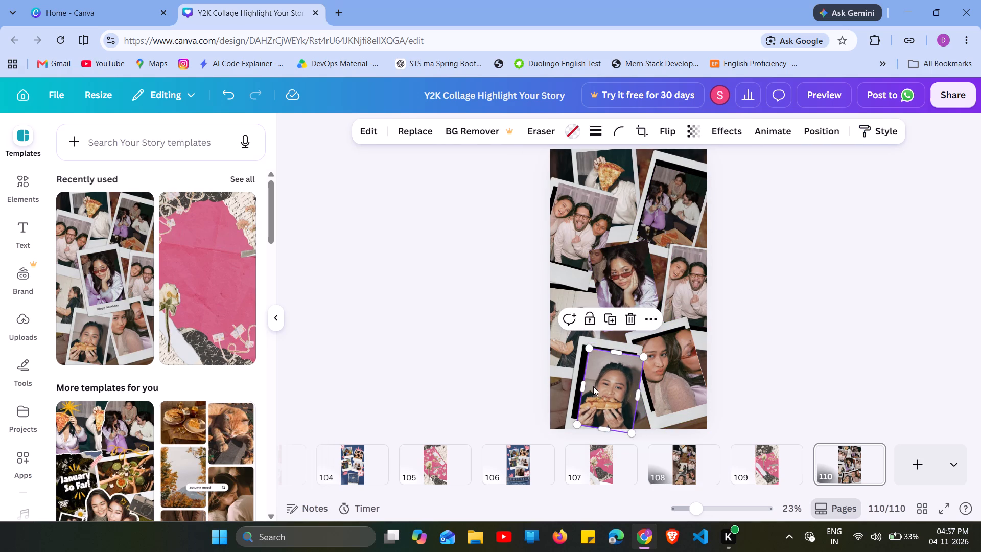
left_click_drag(591, 377, 590, 369)
left_click_drag(568, 326, 568, 342)
left_click_drag(595, 362, 603, 348)
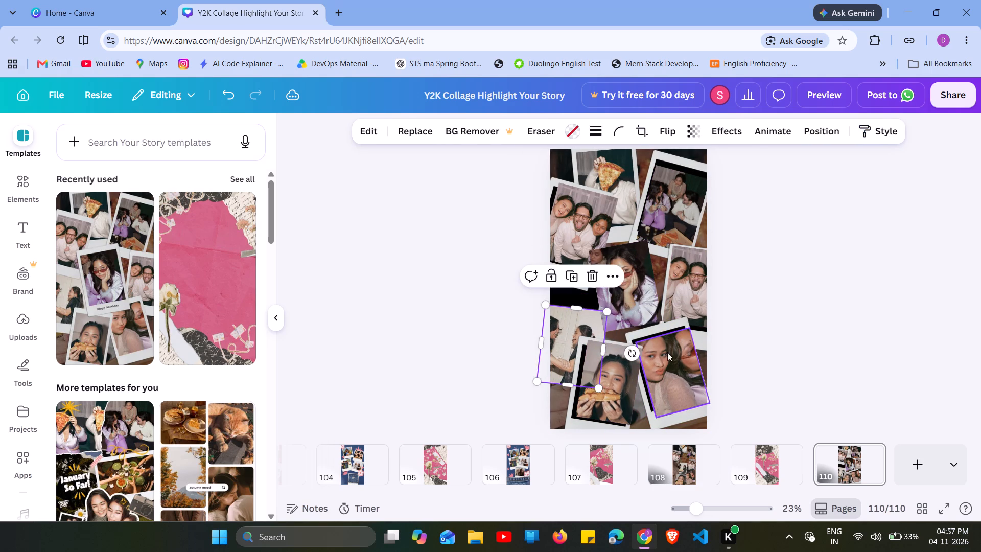
Move the lower-right close-up portrait up and left, toward the photo of the woman eating.
left_click(686, 377)
left_click_drag(674, 381, 665, 374)
left_click_drag(659, 362, 659, 357)
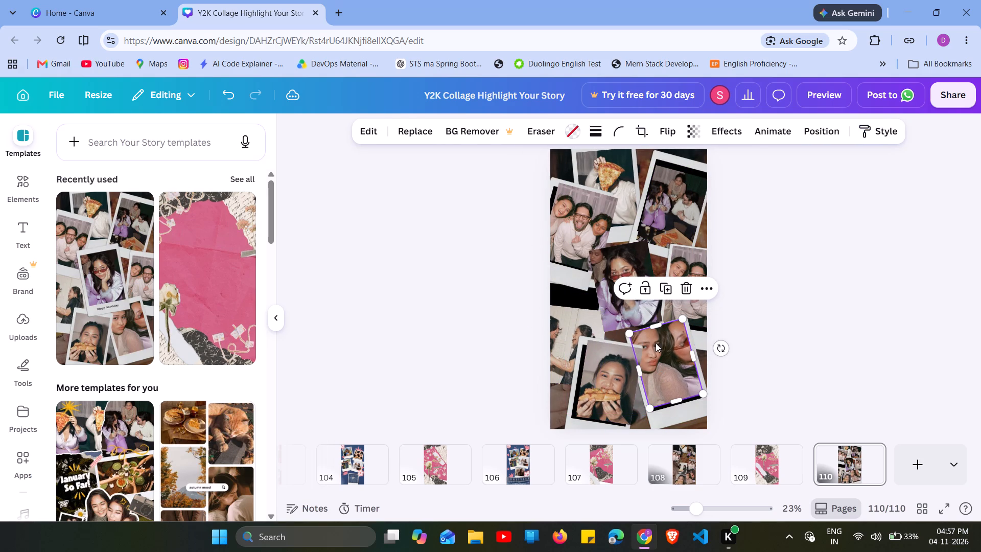
Nudge the left-edge trio photo and the pizza photo down, and shift the upper-right group photo up and right.
left_click_drag(608, 234, 609, 246)
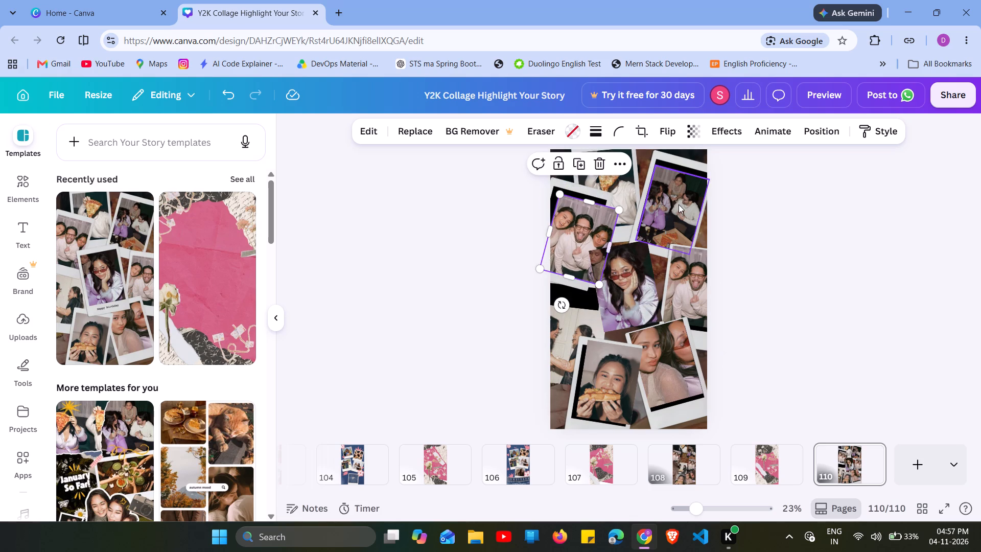
left_click_drag(681, 202, 684, 191)
left_click_drag(620, 183, 617, 195)
left_click_drag(676, 194, 683, 186)
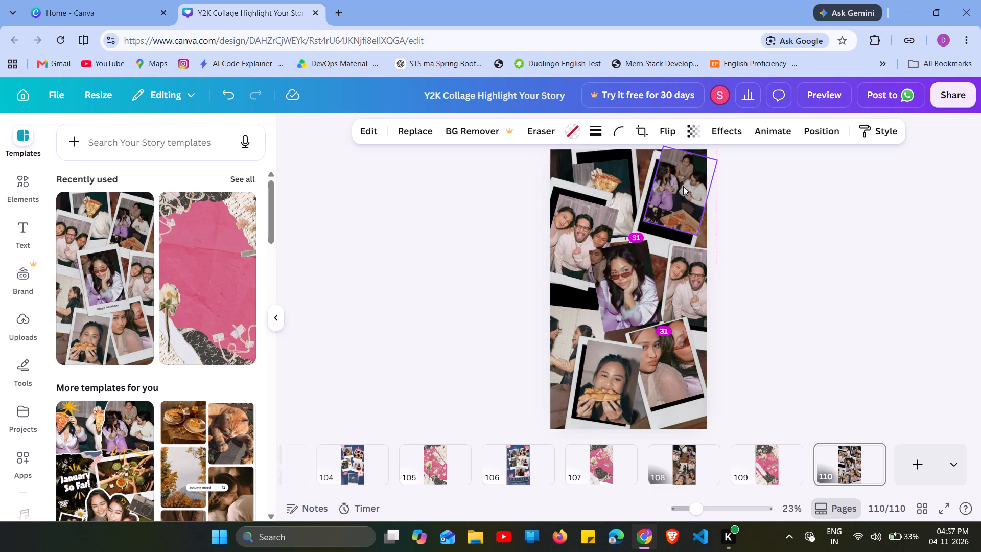
left_click(692, 301)
Reposition the lower-right close-up portrait and the neighbouring portrait of the woman eating at the bottom of the collage.
left_click_drag(663, 367, 654, 376)
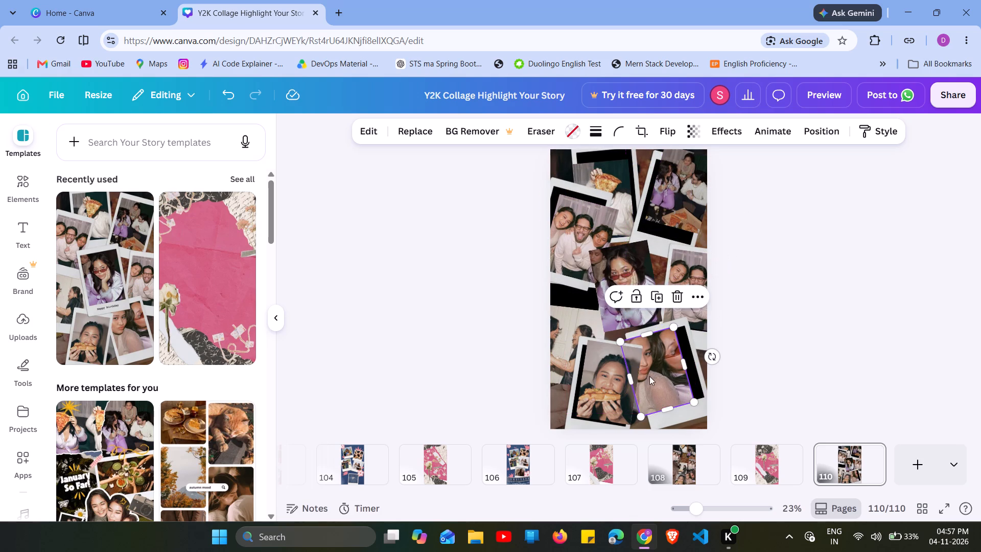
left_click_drag(605, 376, 603, 357)
left_click_drag(643, 356, 658, 357)
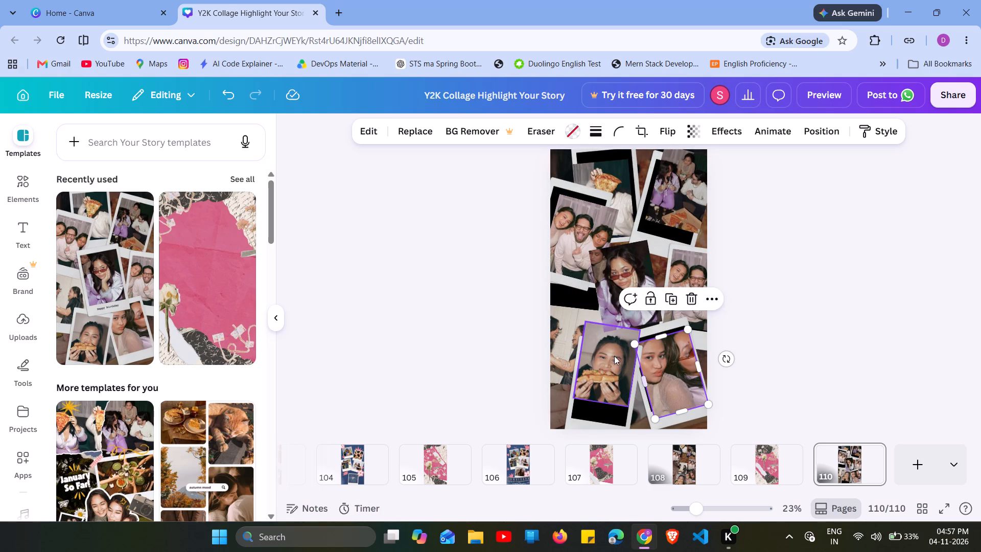
left_click_drag(612, 356, 607, 376)
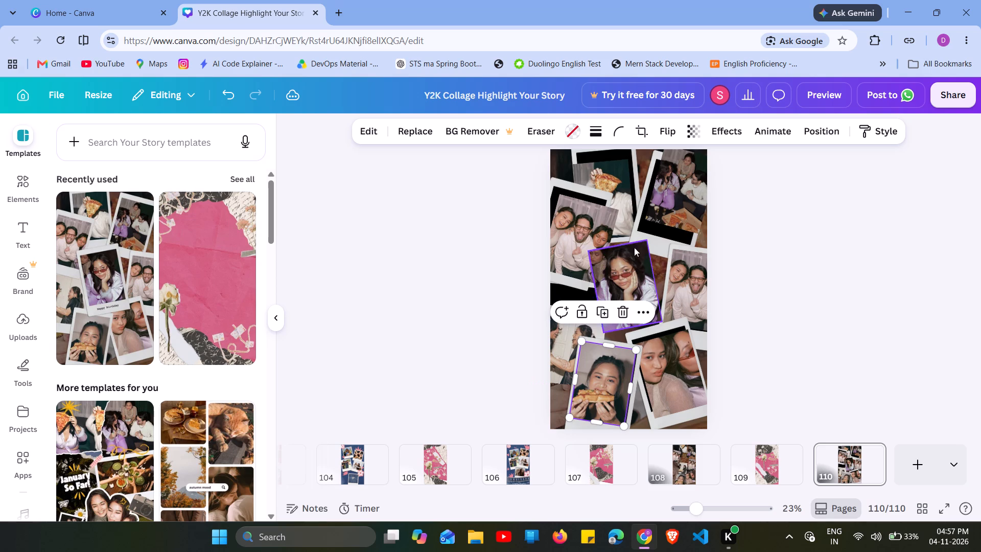
Nudge the trio photo at the collage's left edge up slightly.
left_click_drag(573, 215, 572, 209)
left_click(572, 207)
left_click(572, 201)
Fine-tune the vertical position of the lower-right close-up portrait inside its polaroid frame.
left_click_drag(671, 401, 669, 392)
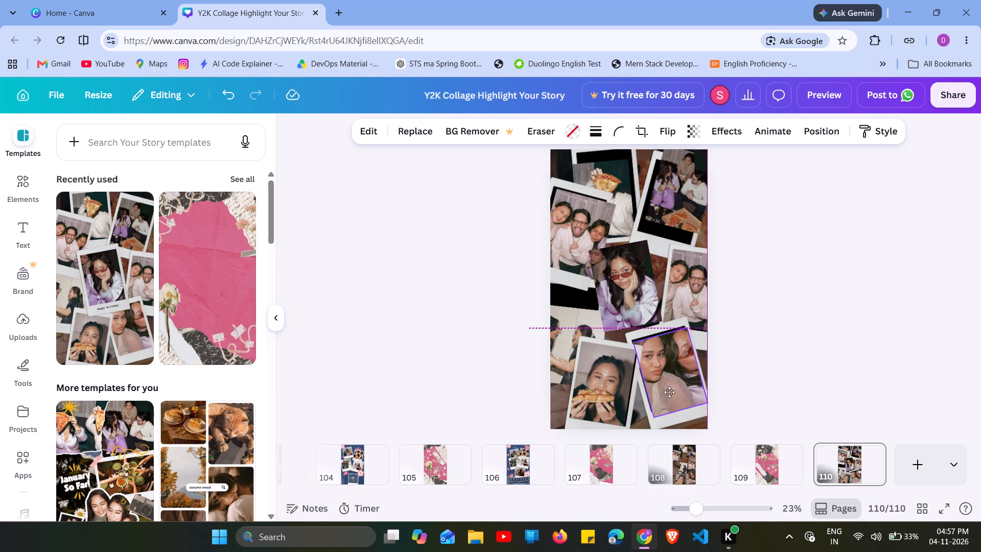
left_click_drag(669, 392, 669, 390)
left_click_drag(667, 377, 670, 391)
left_click_drag(672, 404, 669, 395)
left_click_drag(666, 393, 664, 401)
double_click(663, 402)
left_click(666, 397)
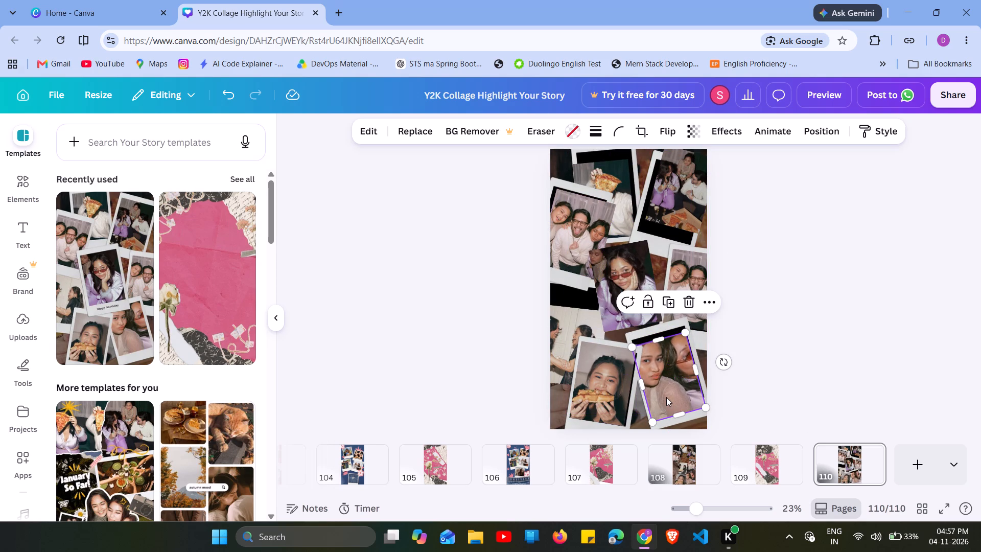
left_click_drag(666, 397, 667, 388)
left_click_drag(669, 385, 670, 394)
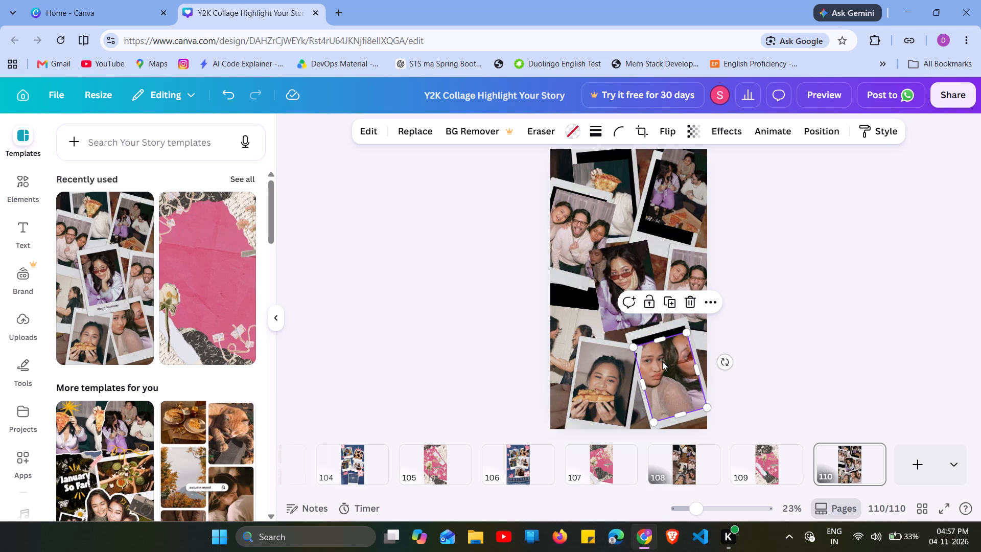
Move the sunglasses portrait up and right, and nudge the portrait of the woman eating down.
left_click_drag(643, 259, 656, 251)
left_click(603, 386)
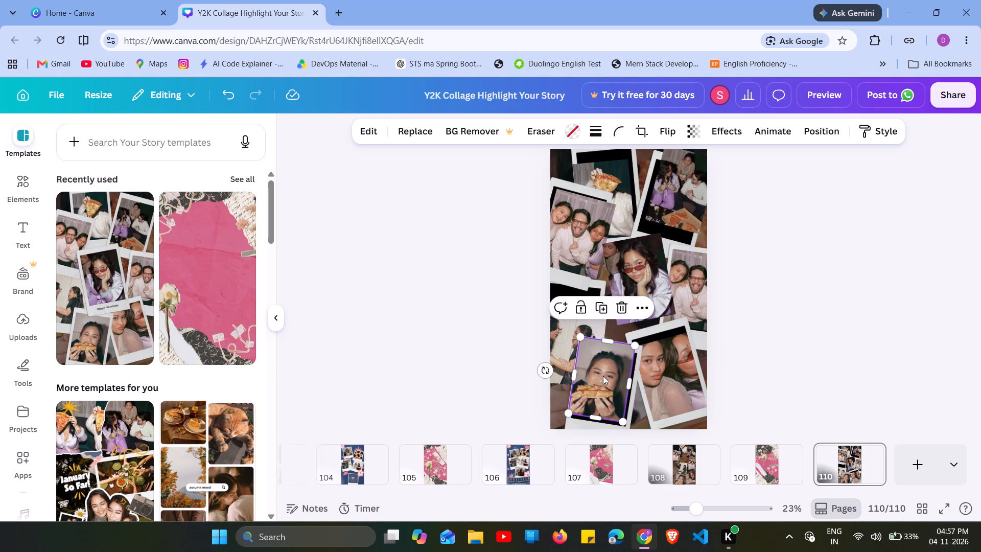
left_click_drag(606, 384, 607, 390)
left_click(607, 390)
left_click(608, 395)
Move the left-edge photo of the two facing women up, toward the trio photo.
left_click_drag(563, 333, 567, 318)
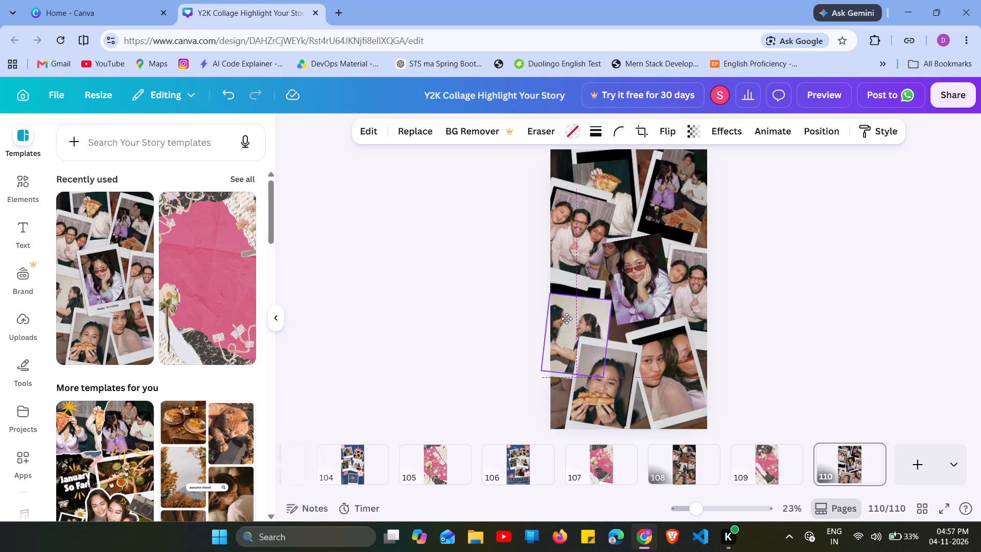
left_click_drag(567, 318, 570, 302)
left_click_drag(579, 322, 576, 336)
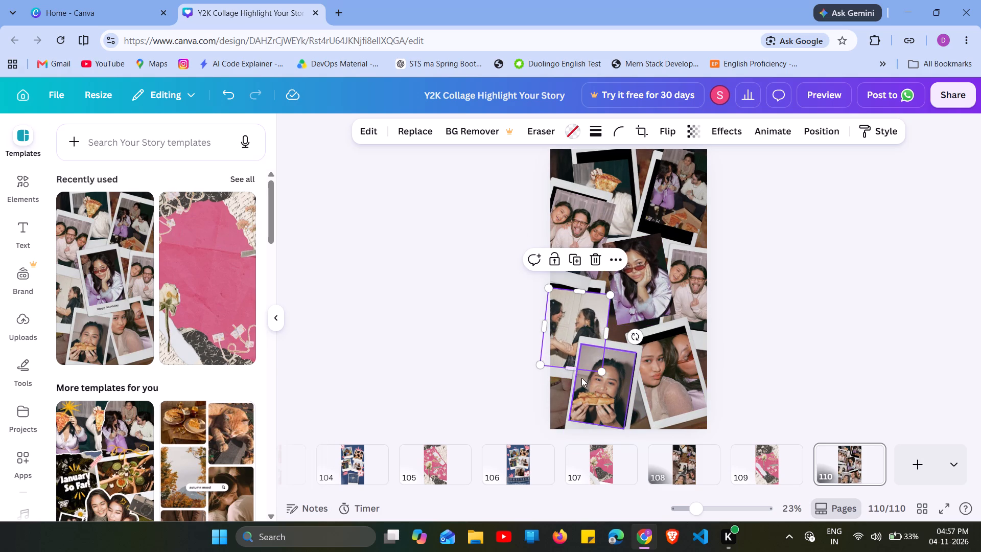
left_click_drag(575, 366, 574, 373)
left_click_drag(574, 374, 574, 379)
left_click_drag(578, 307, 583, 297)
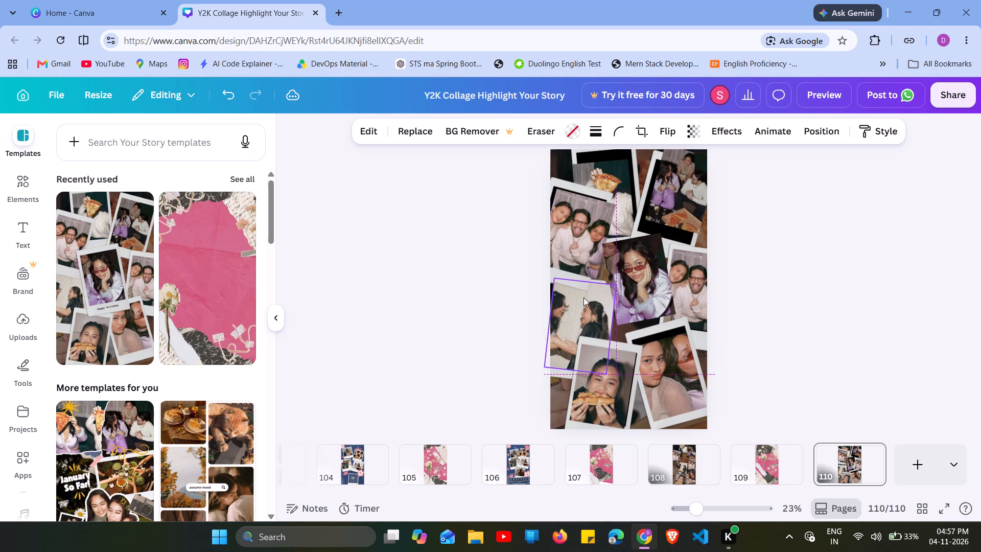
left_click_drag(582, 297, 575, 297)
Readjust the lower-right close-up portrait, placing it higher in its polaroid frame.
left_click_drag(668, 355, 668, 359)
left_click_drag(664, 372, 664, 371)
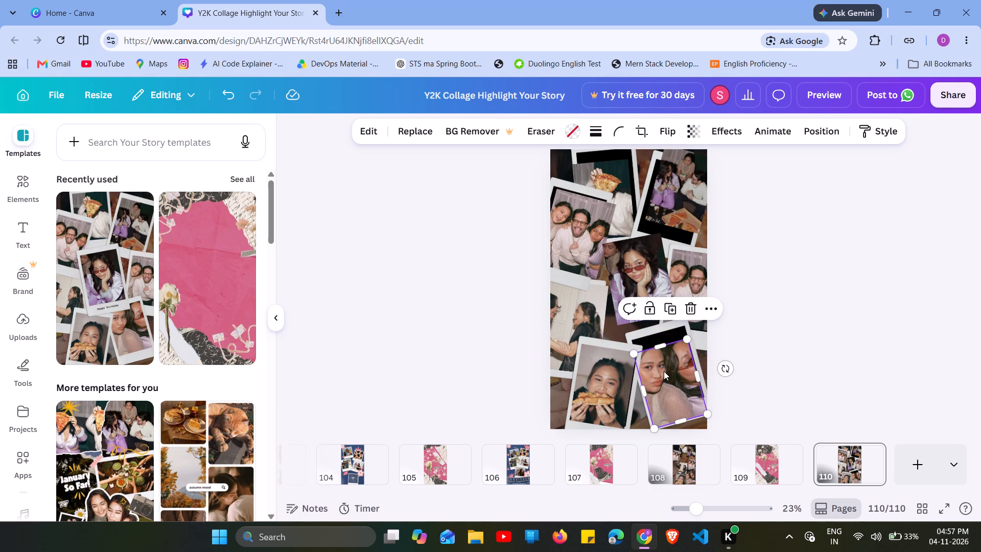
left_click_drag(664, 371, 662, 353)
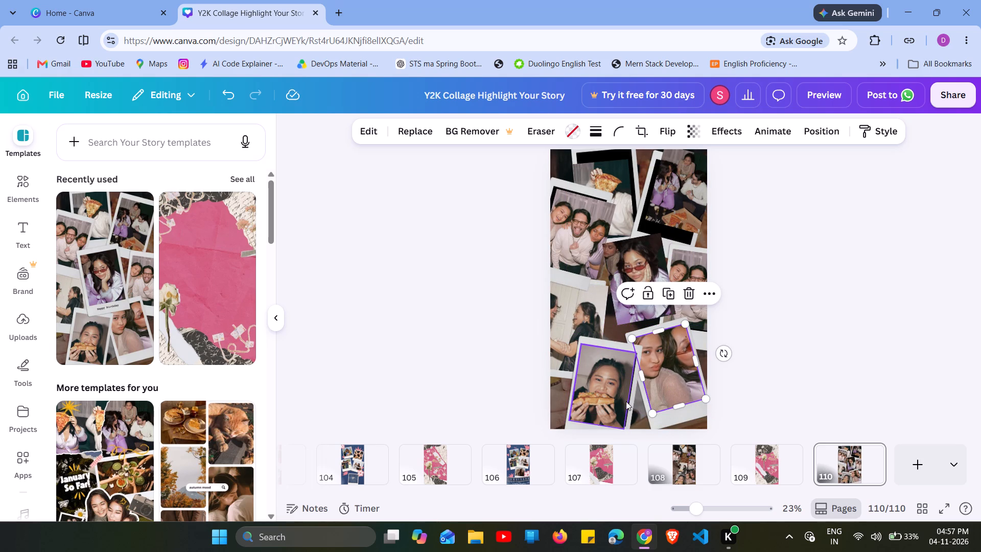
left_click(626, 401)
left_click(632, 408)
Nudge the left-edge trio photo up and shift the pizza photo up and right.
left_click_drag(582, 241, 583, 236)
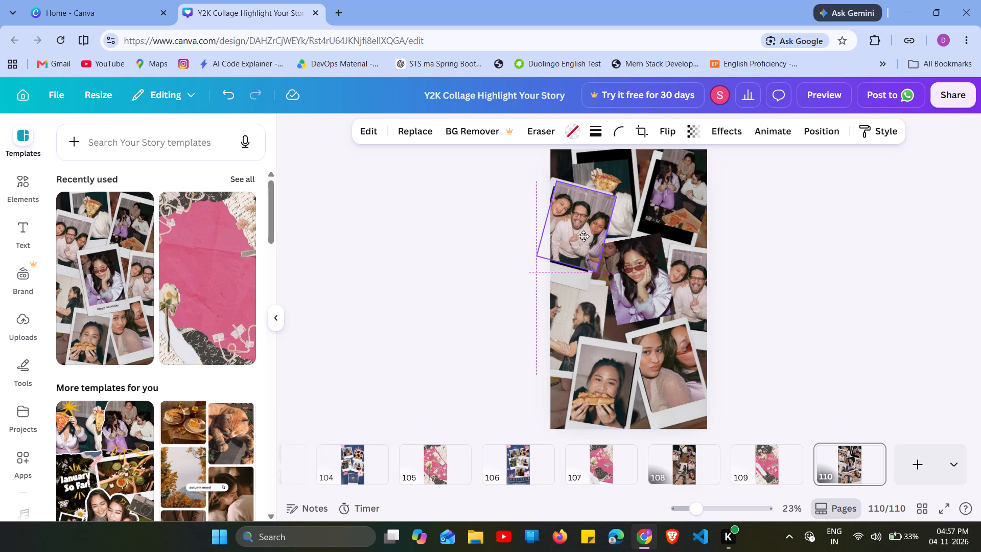
left_click_drag(583, 236, 582, 235)
left_click(572, 235)
left_click_drag(613, 183, 620, 172)
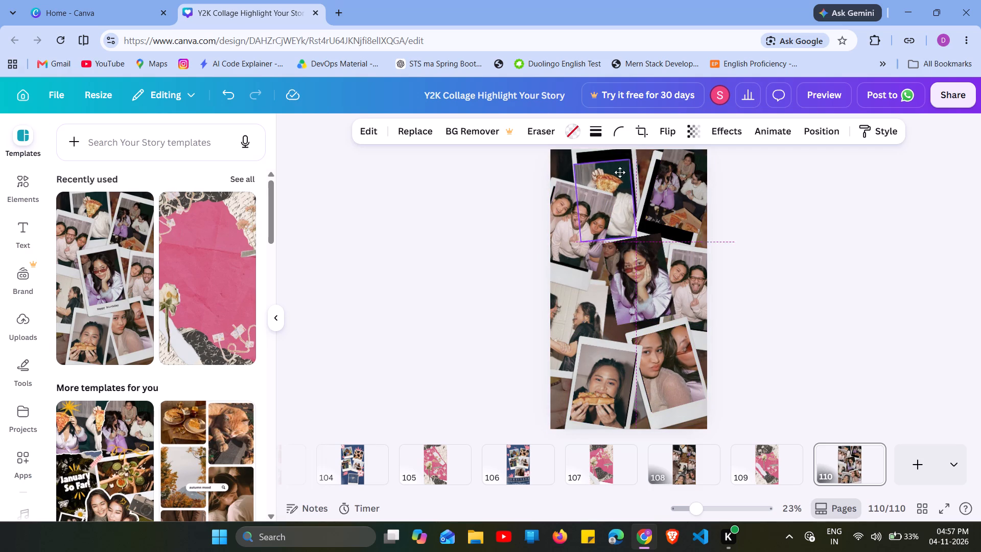
left_click_drag(620, 172, 622, 169)
Shift the upper-right group photo down and left within its polaroid frame, fine-tuning its position.
left_click_drag(688, 193, 679, 209)
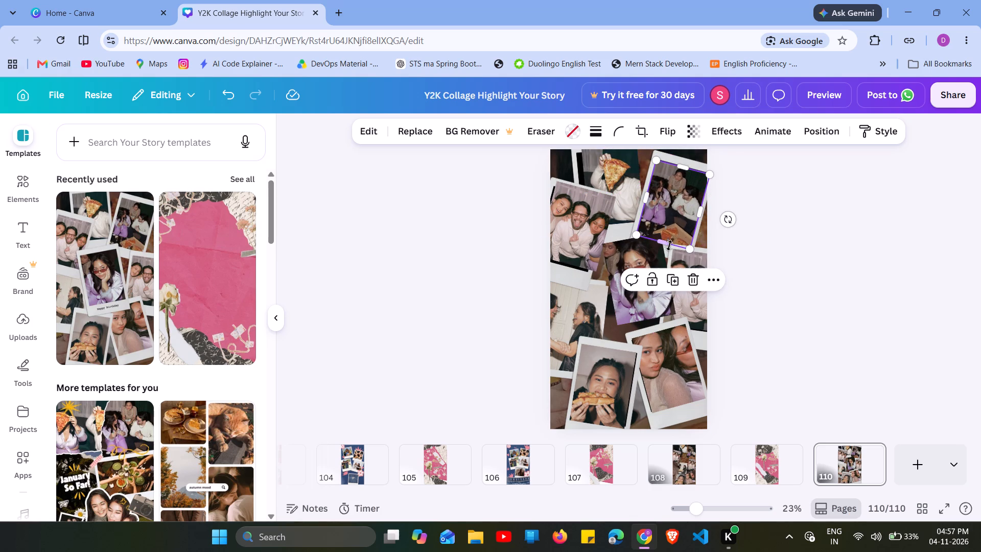
left_click(669, 245)
left_click(682, 235)
left_click_drag(688, 199, 690, 193)
Move the lower-right close-up portrait up and right, and nudge the portrait of the woman eating right.
left_click_drag(653, 369, 660, 364)
left_click_drag(661, 365, 654, 378)
left_click_drag(661, 378, 667, 360)
left_click(658, 365)
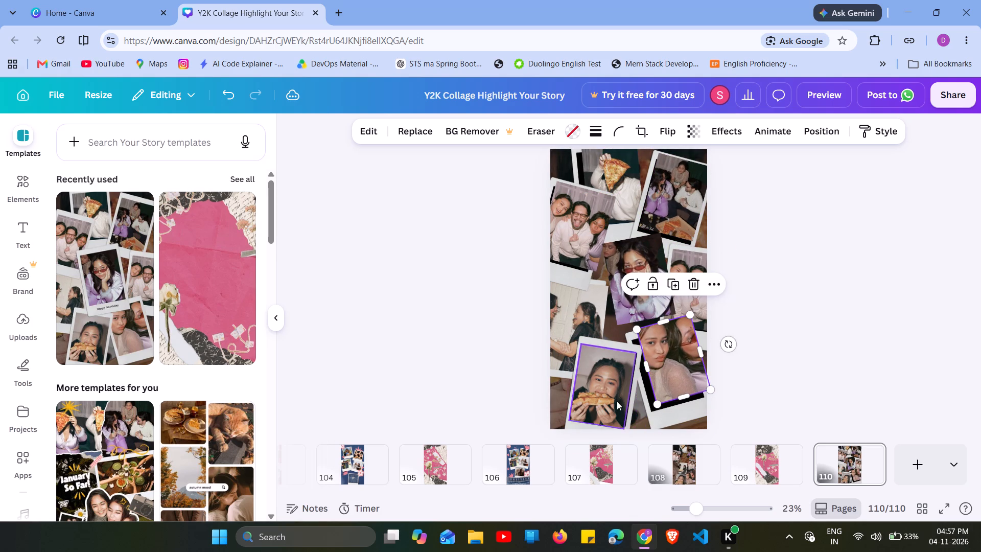
left_click_drag(617, 401, 618, 394)
left_click_drag(618, 394, 618, 399)
left_click(585, 395)
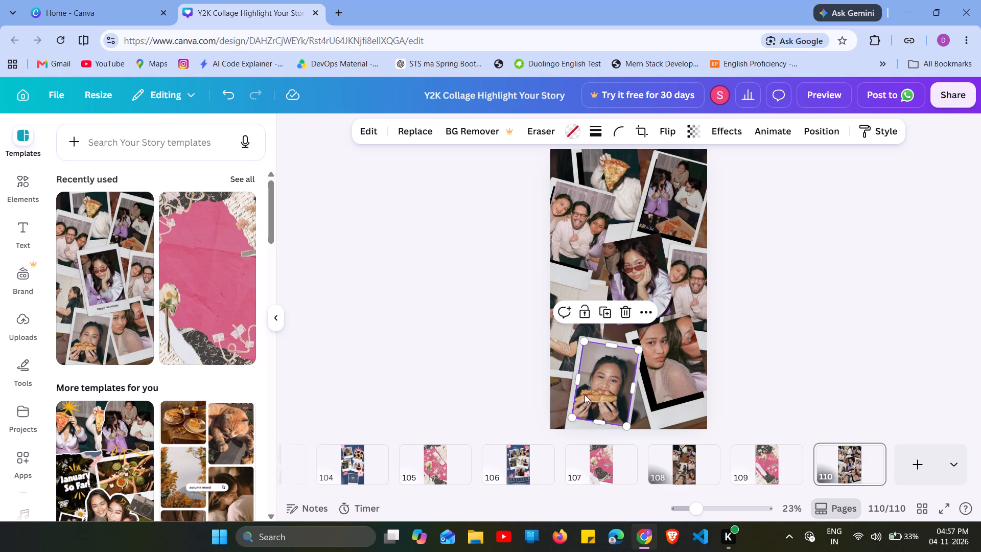
left_click_drag(611, 382, 617, 379)
Delete the polaroid frame around the lower-right close-up portrait.
left_click(648, 416)
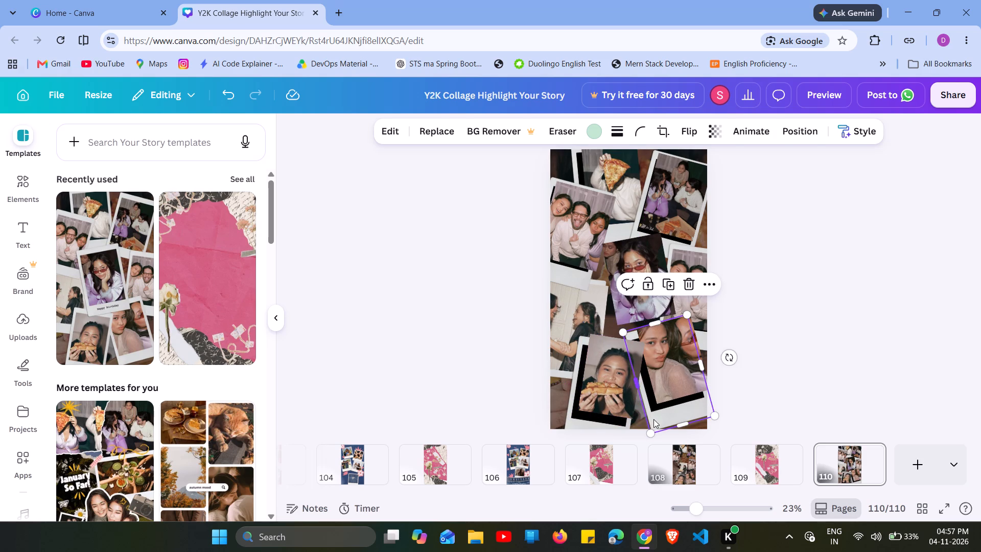
left_click_drag(666, 420, 651, 421)
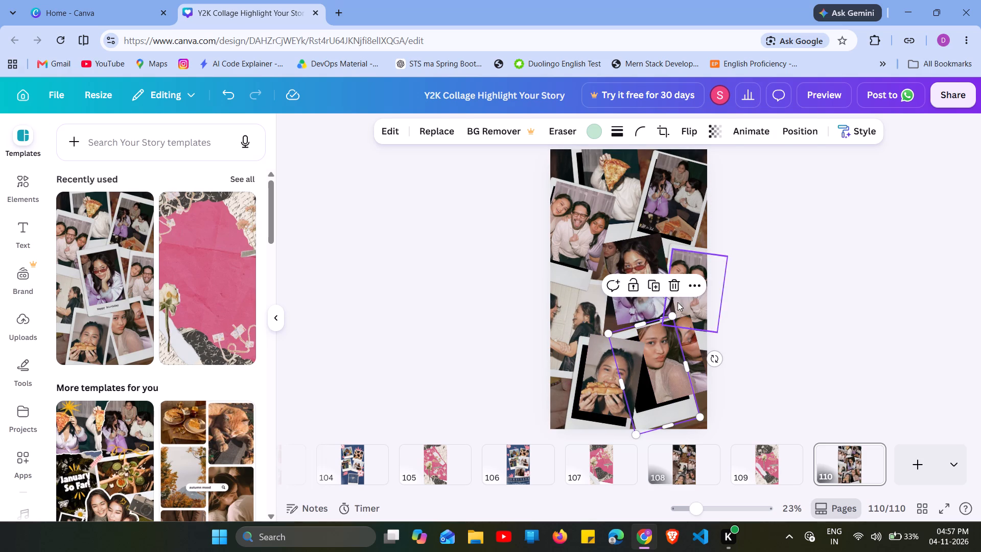
left_click(678, 281)
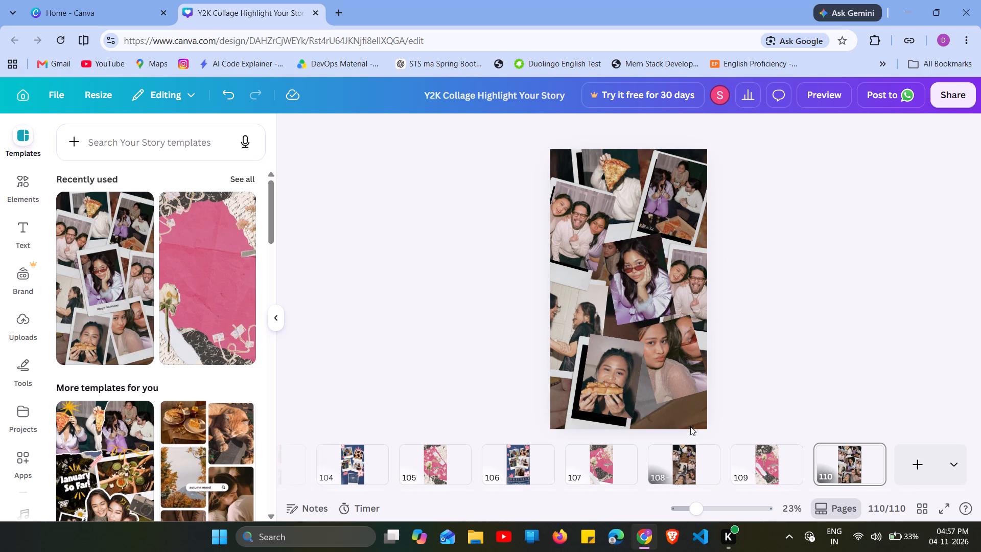
Lower the unframed close-up portrait and nudge the portrait of the woman eating down and left.
left_click_drag(690, 417, 690, 411)
left_click_drag(681, 361, 681, 376)
left_click_drag(665, 400, 664, 394)
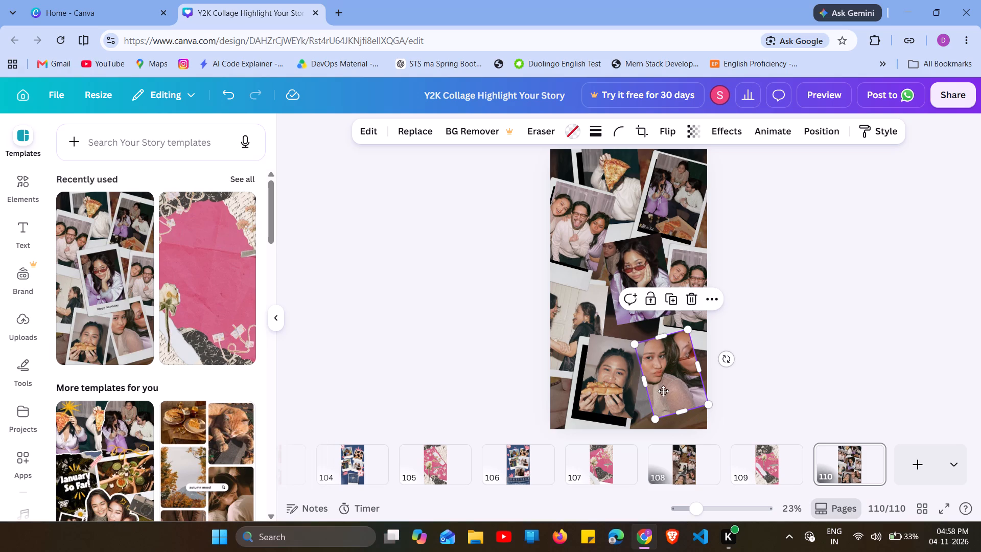
left_click_drag(629, 389, 624, 397)
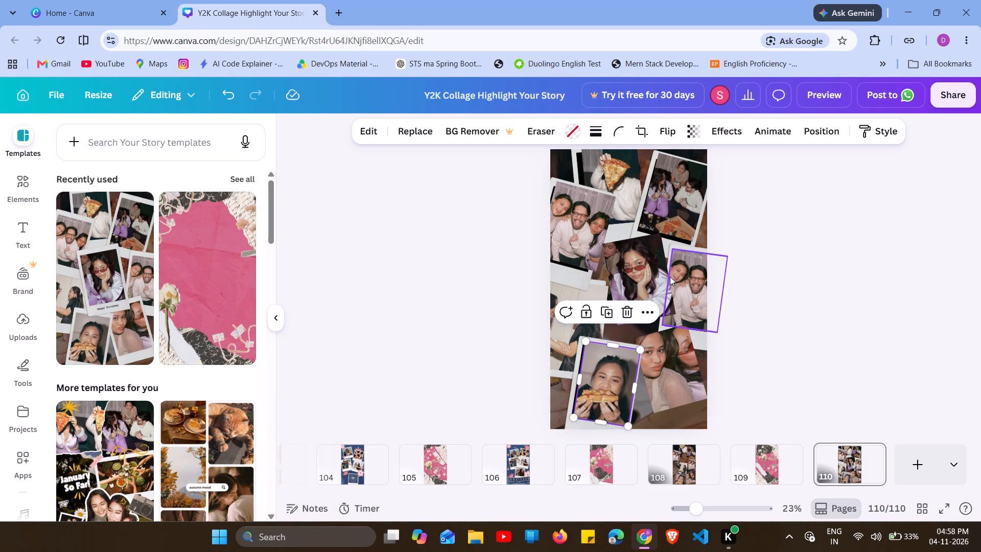
Nudge the sunglasses portrait left and down, and shift the upper-right group photo to the left.
left_click_drag(658, 276, 651, 280)
left_click(702, 293)
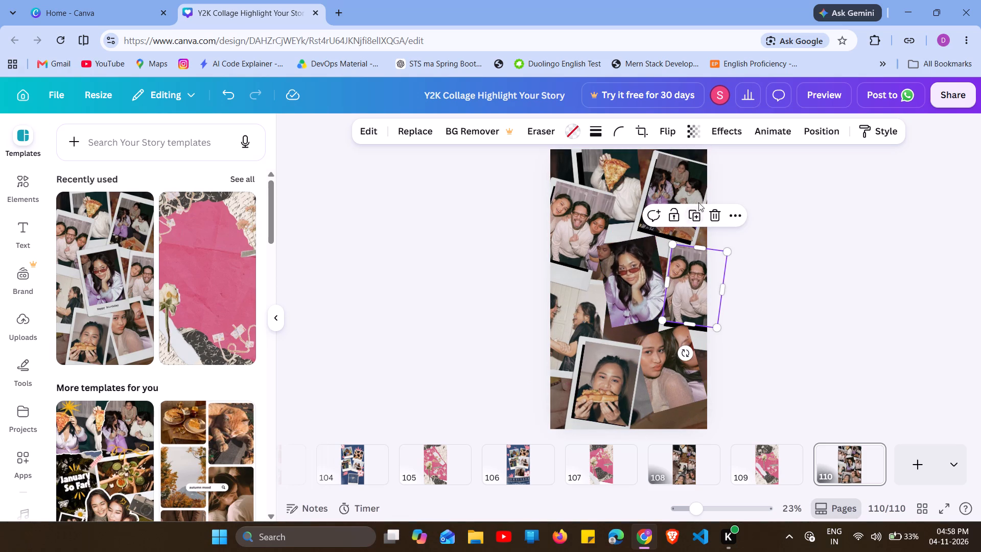
left_click_drag(693, 188, 684, 191)
double_click(692, 198)
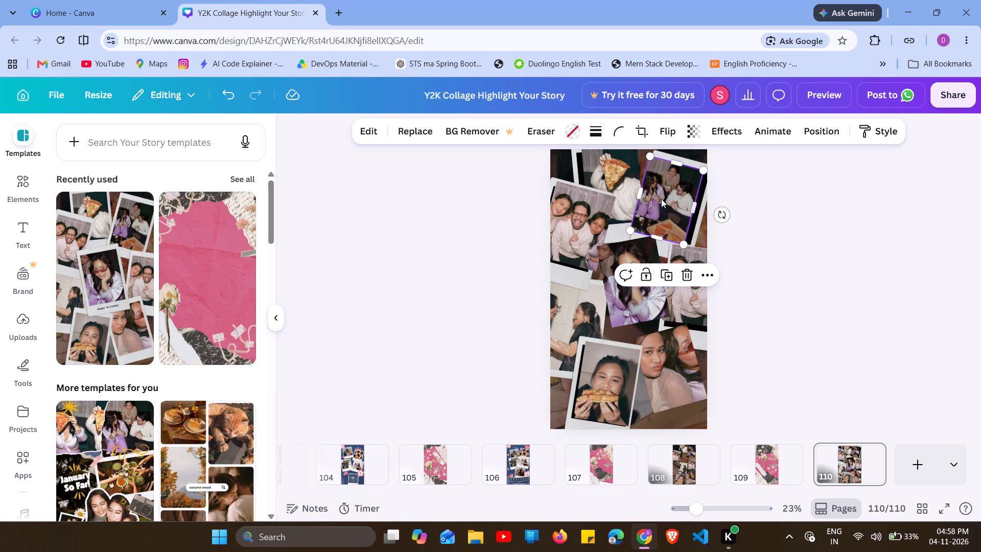
Adjust the pizza photo's height and fine-tune the upper-right group photo's position beside it.
left_click(593, 241)
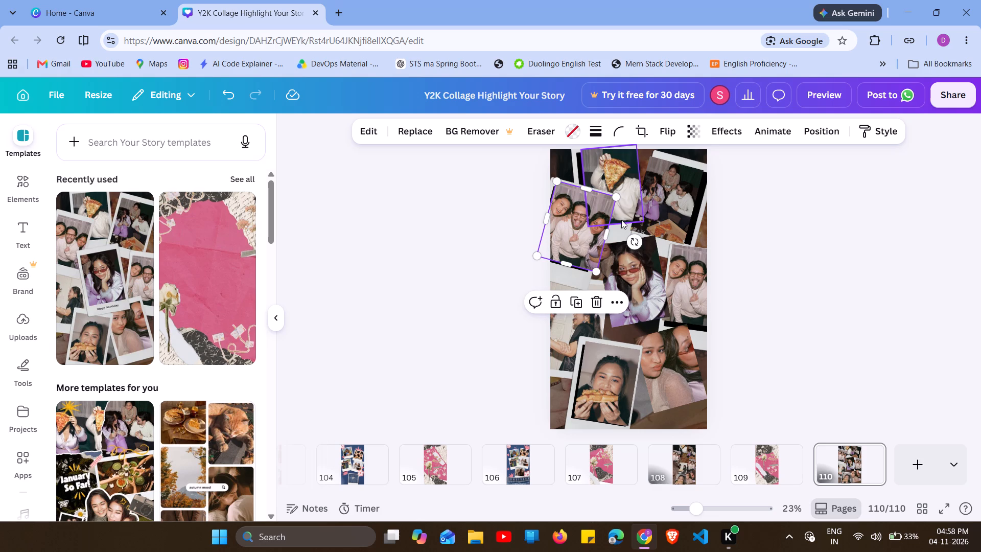
left_click_drag(626, 189, 630, 181)
left_click_drag(630, 180, 627, 195)
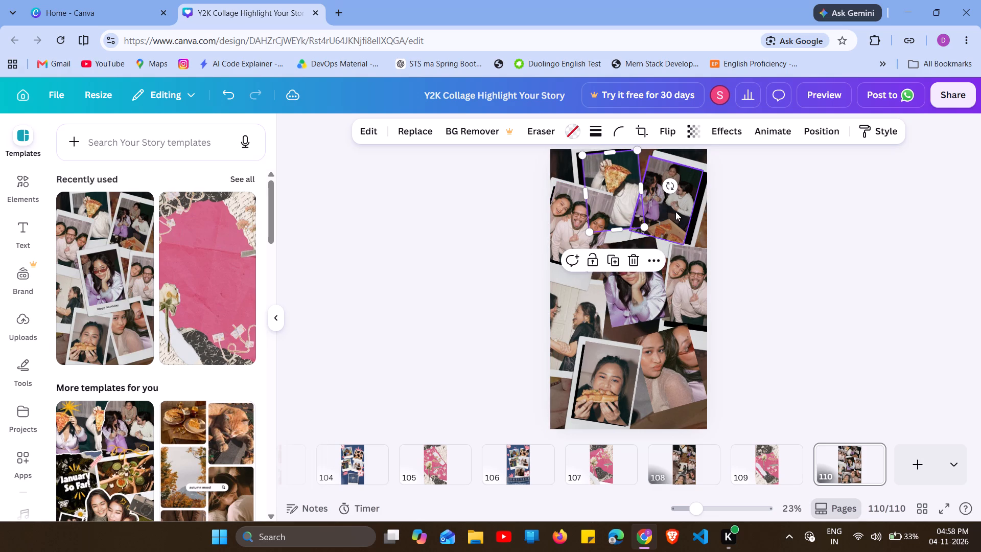
left_click_drag(671, 212, 681, 206)
left_click_drag(682, 210, 679, 216)
left_click(685, 209)
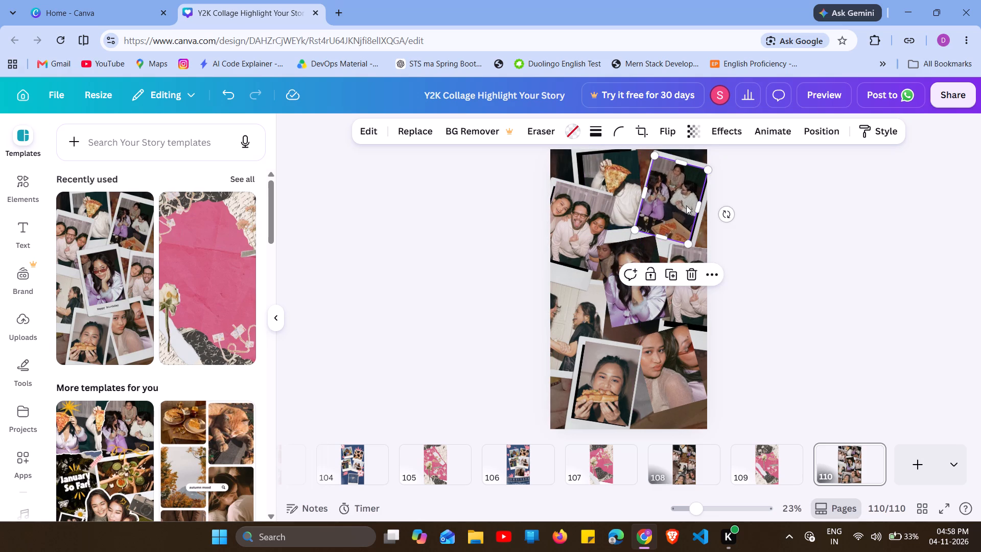
left_click_drag(679, 218, 674, 226)
Move the sunglasses portrait up, readjust the portrait of the woman eating, and lower the close-up portrait.
left_click_drag(643, 264, 643, 255)
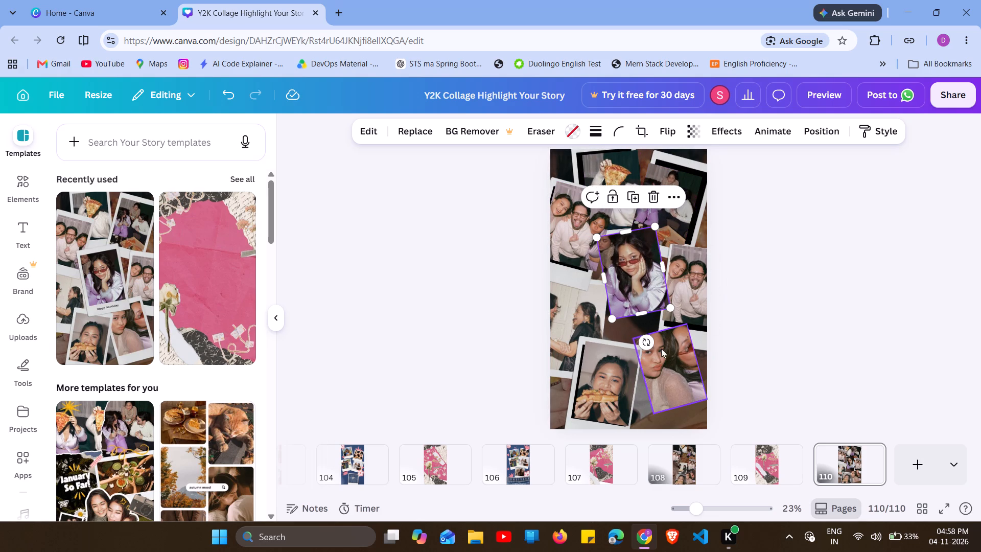
left_click_drag(615, 375, 608, 376)
left_click_drag(615, 367, 622, 371)
left_click_drag(687, 358, 691, 367)
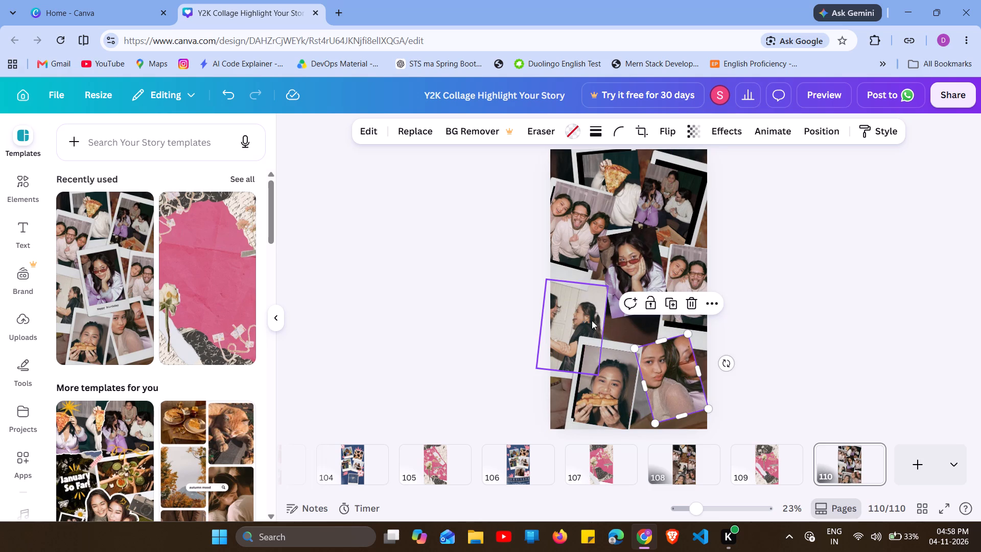
Raise the photo of the two facing women, lower the sunglasses portrait, and shift the couple and group photos right.
left_click_drag(591, 320, 593, 308)
left_click_drag(623, 281, 624, 304)
left_click_drag(693, 278, 694, 277)
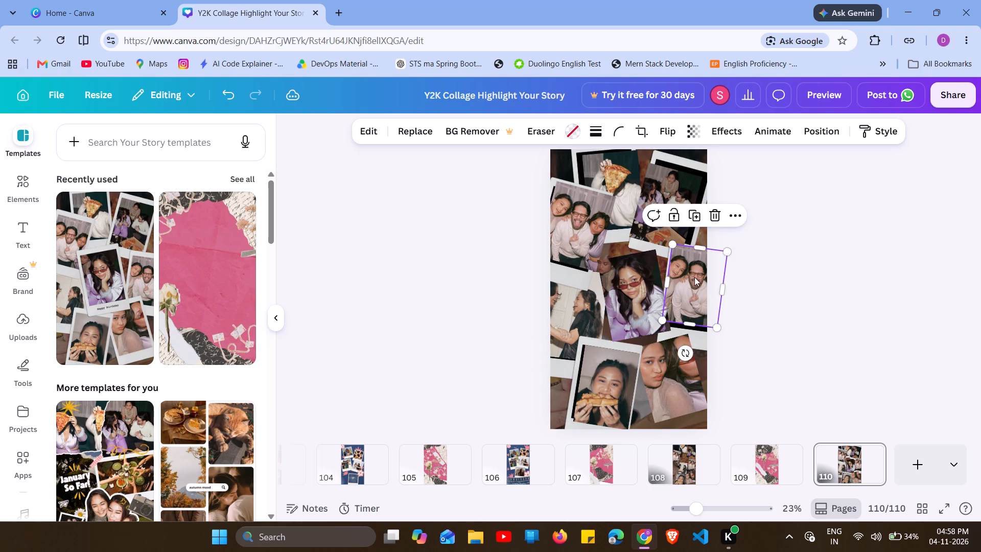
left_click_drag(694, 277, 703, 274)
left_click_drag(669, 186, 683, 184)
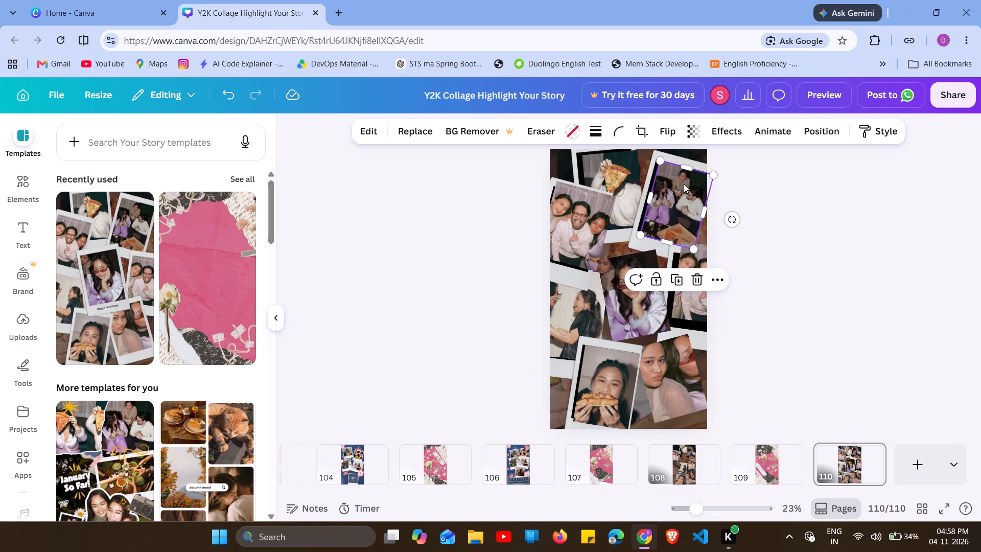
Nudge the lower-right close-up portrait up beside the portrait of the woman eating.
left_click(683, 381)
left_click(685, 389)
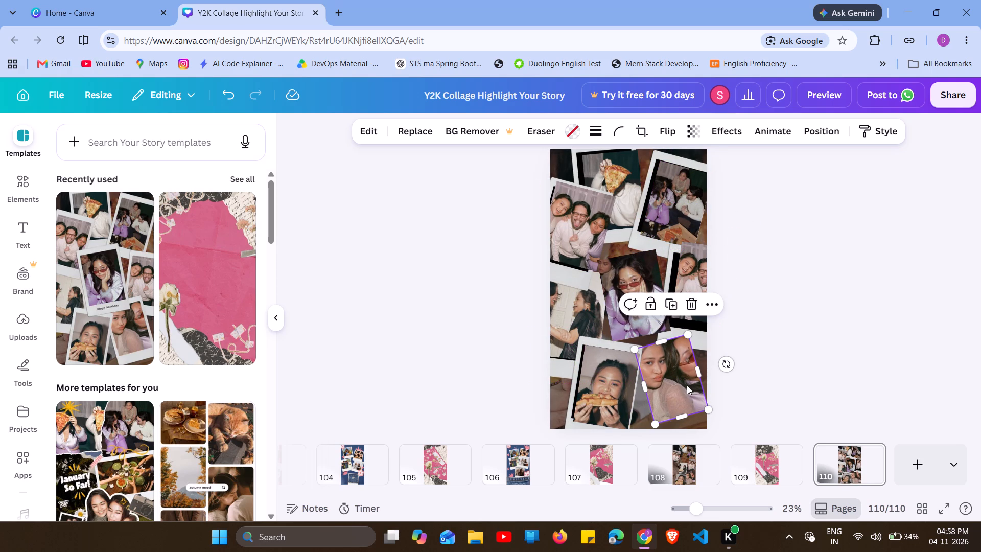
left_click_drag(687, 385, 687, 377)
left_click(687, 359)
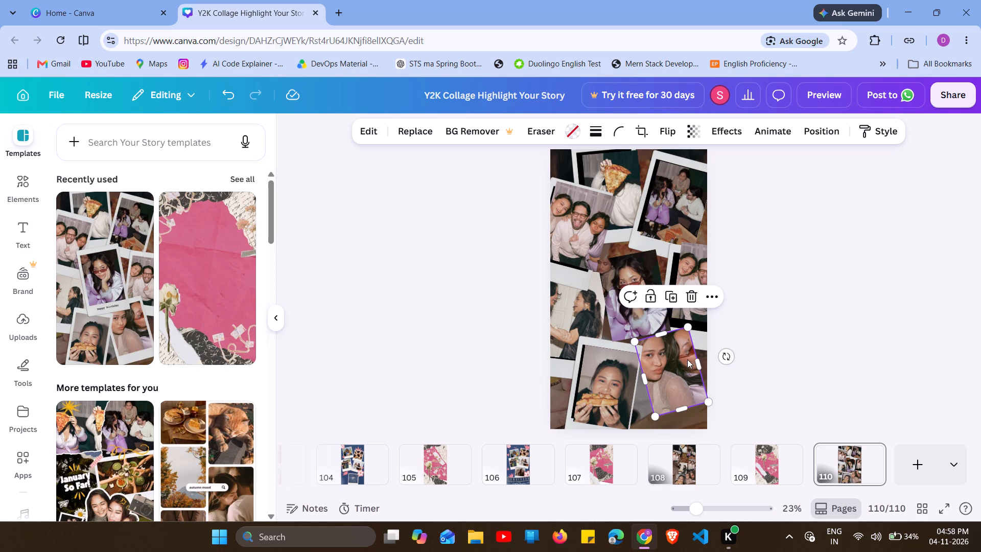
Nudge the lower-right close-up portrait down and toward the portrait of the woman eating.
left_click(687, 365)
left_click_drag(686, 405, 690, 394)
left_click_drag(690, 371, 685, 378)
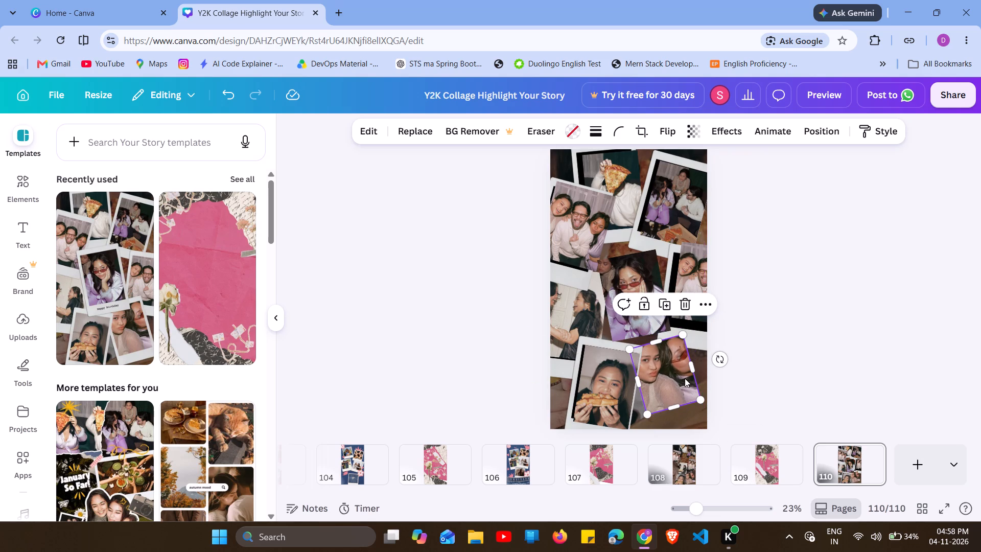
Fine-tune the position of the woman-eating portrait within its polaroid frame at the bottom of the collage.
left_click_drag(611, 367, 604, 369)
left_click_drag(601, 368, 608, 363)
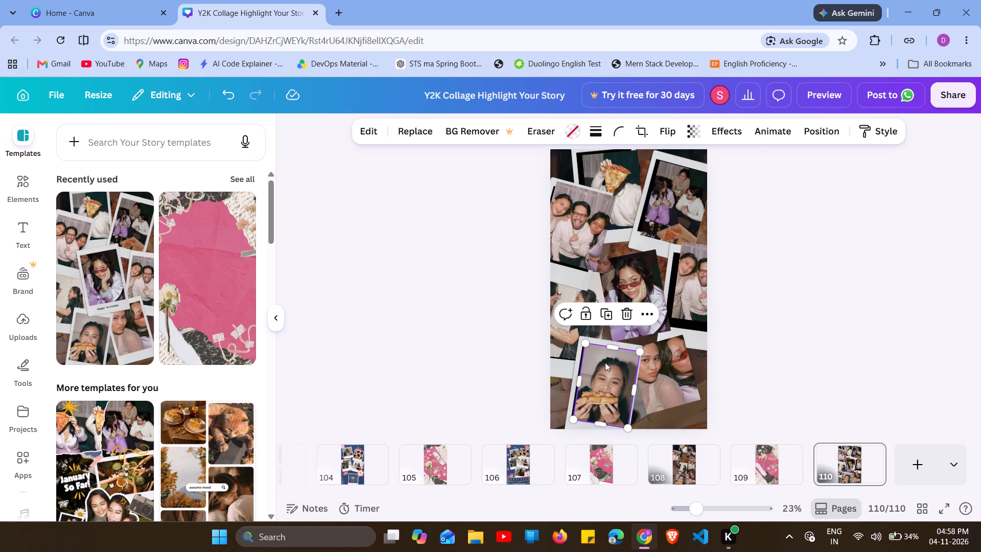
left_click(603, 362)
left_click(600, 364)
left_click_drag(599, 366, 597, 359)
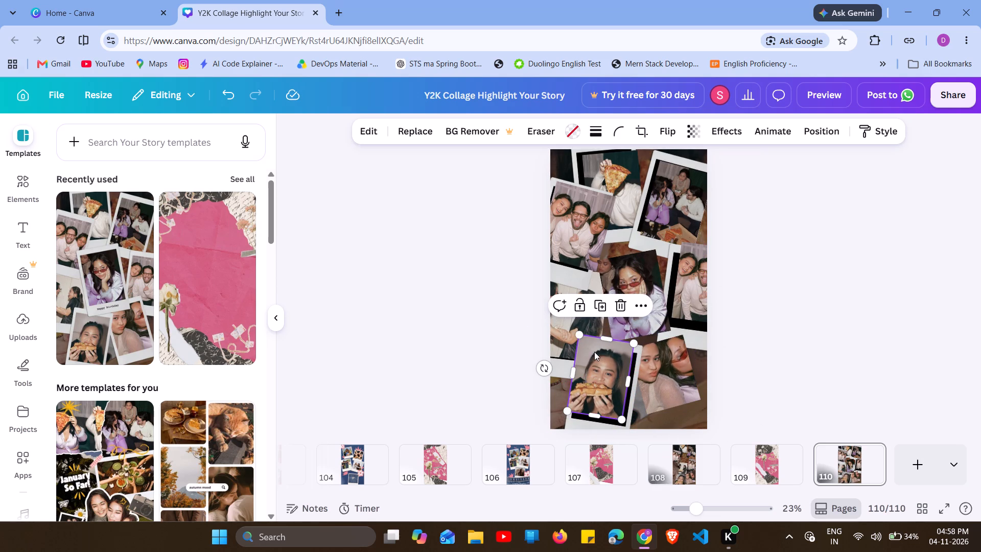
left_click_drag(594, 351, 608, 361)
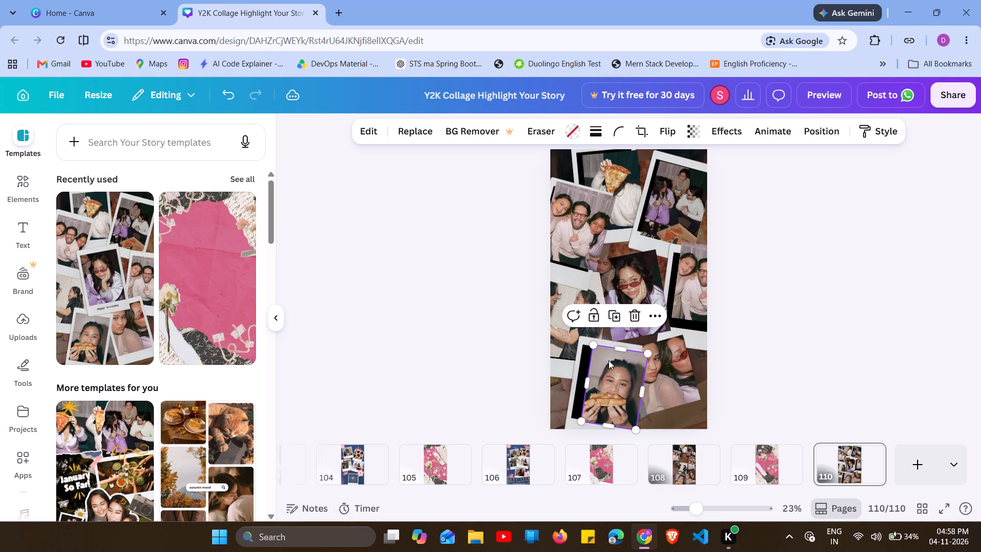
left_click_drag(606, 360, 595, 359)
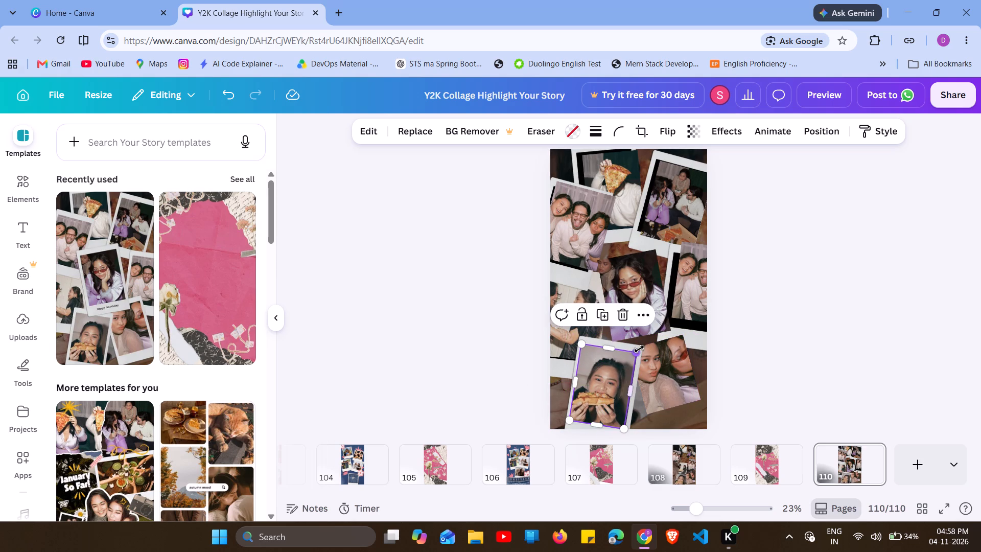
Readjust the height of the lower-right close-up portrait and shift it slightly right beside the woman-eating photo.
left_click(639, 349)
left_click(666, 363)
left_click_drag(668, 364, 670, 373)
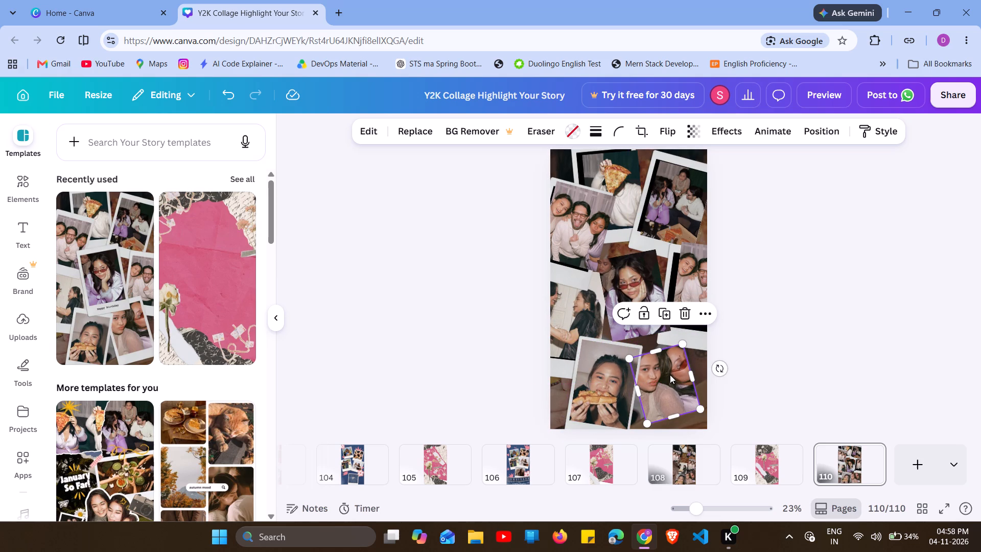
left_click(672, 376)
left_click_drag(663, 302, 663, 311)
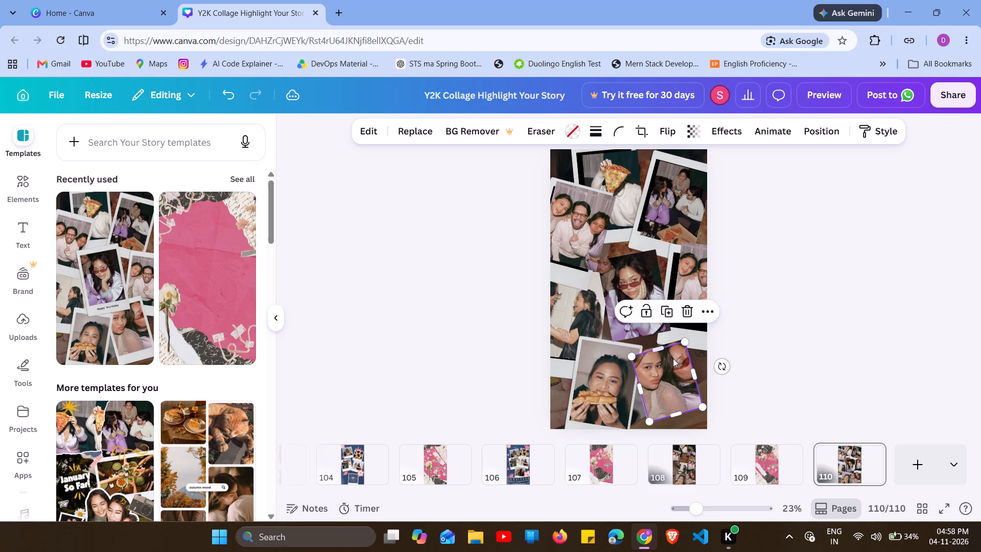
left_click_drag(673, 372, 673, 365)
Raise the sunglasses portrait, nudge the photo of the two facing women, and move the couple photo left into its frame.
left_click_drag(633, 266, 634, 274)
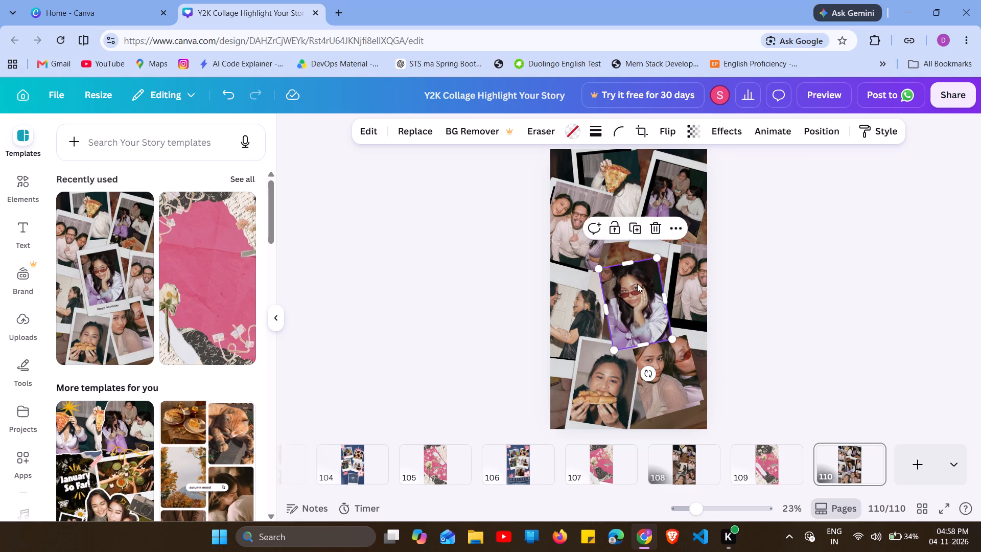
left_click_drag(637, 284, 639, 269)
left_click_drag(591, 309, 590, 304)
left_click_drag(590, 304, 590, 311)
left_click_drag(684, 297, 686, 297)
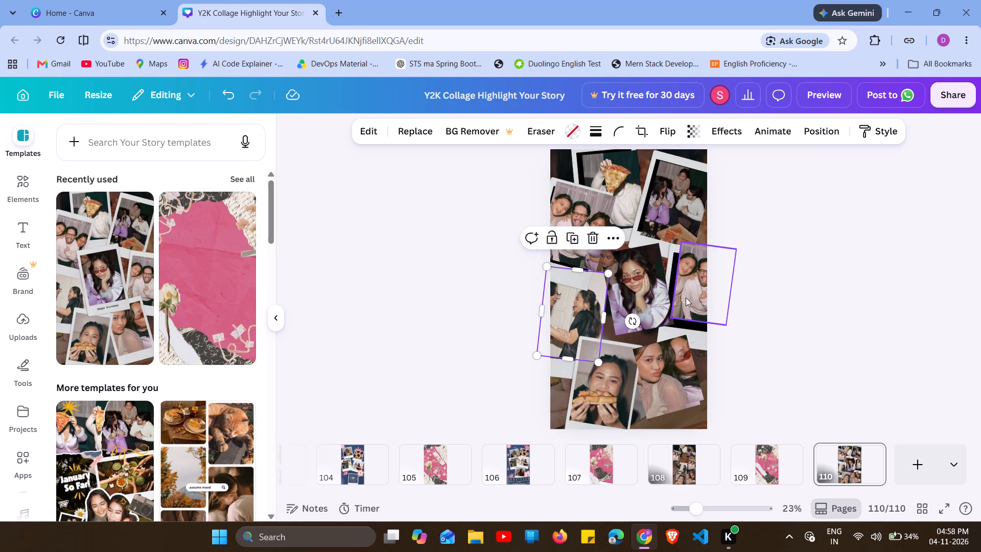
left_click_drag(686, 297, 675, 303)
Readjust the height of the woman-eating portrait and move the lower-right close-up portrait slightly up and right.
left_click_drag(624, 348, 624, 355)
left_click_drag(615, 370, 615, 363)
left_click_drag(678, 367, 682, 359)
left_click_drag(682, 358, 681, 362)
left_click(679, 357)
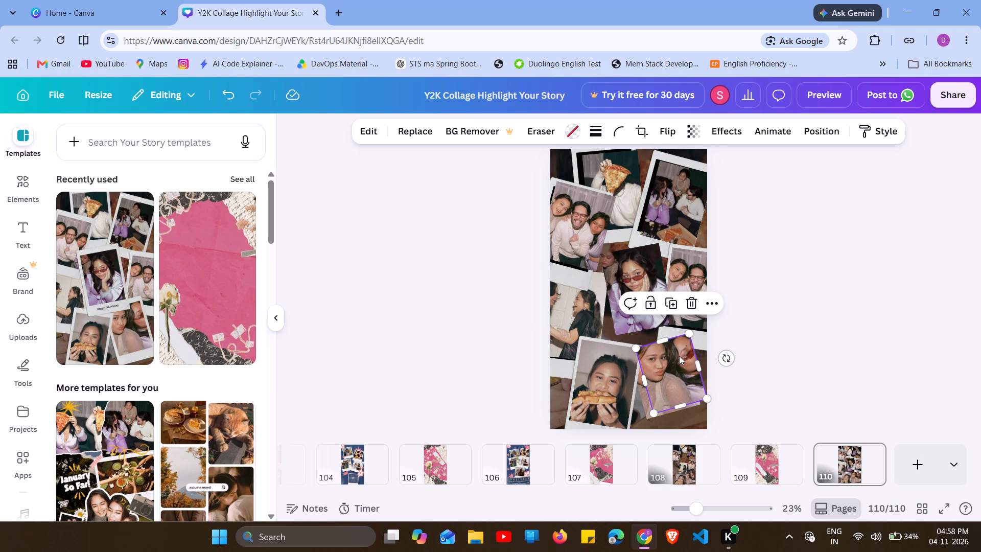
left_click_drag(679, 356, 679, 351)
left_click_drag(679, 351, 679, 361)
left_click_drag(678, 359, 678, 353)
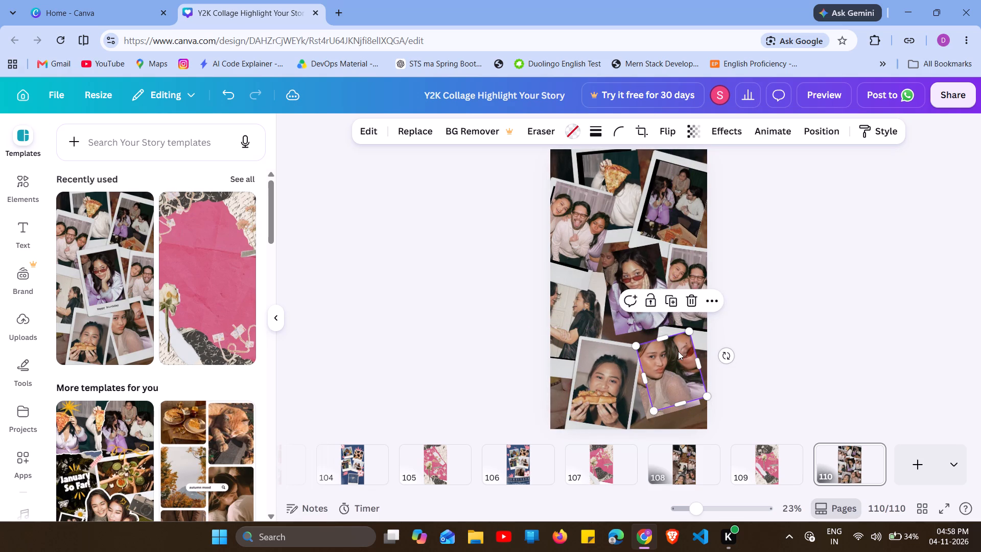
left_click_drag(671, 354, 673, 359)
Move the lower-right close-up portrait further up and select the locked photo beneath it.
left_click(674, 397)
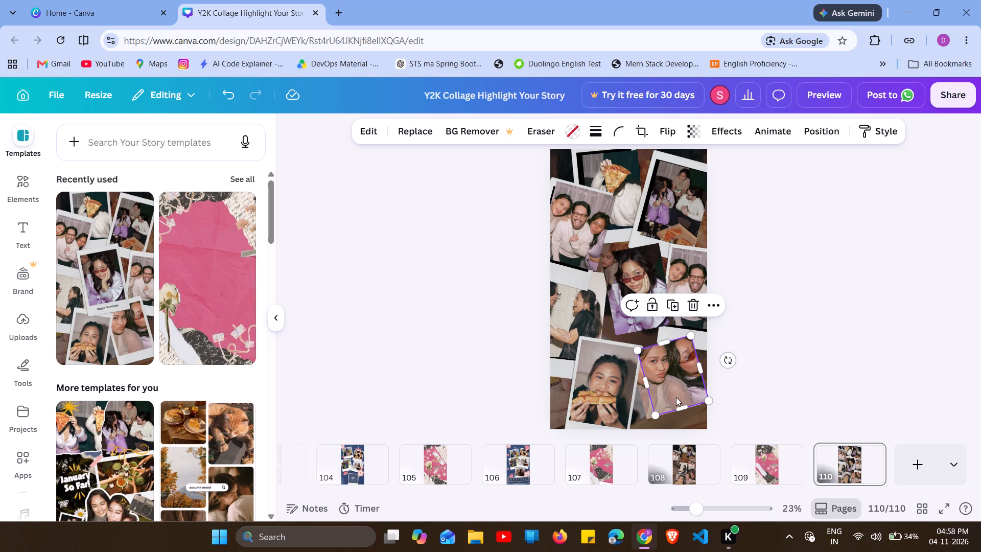
left_click_drag(676, 399, 681, 372)
left_click(681, 370)
left_click(678, 387)
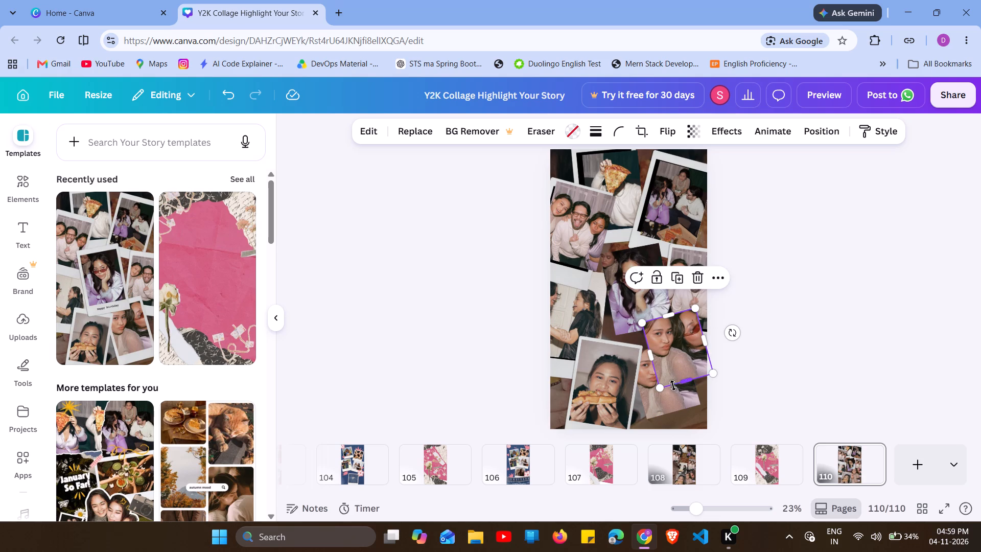
left_click(642, 380)
left_click_drag(643, 301, 643, 317)
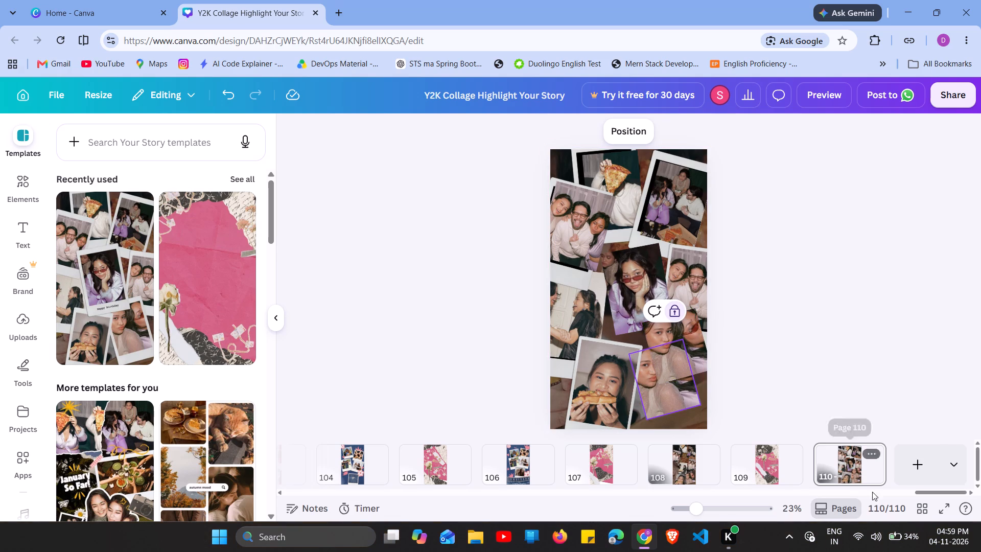
Add a new page 111 and apply the recently used pink torn-paper template with the white rose.
left_click(901, 459)
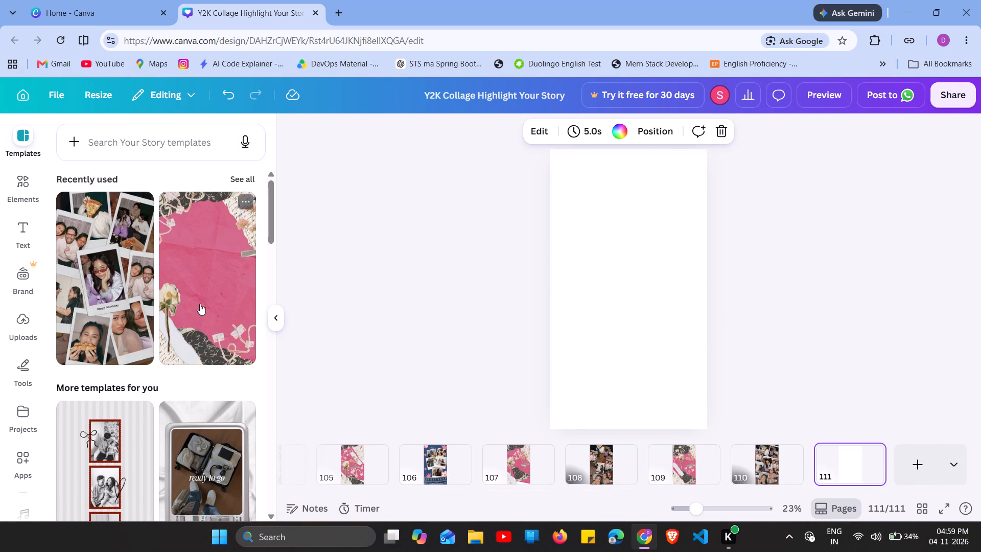
left_click(202, 302)
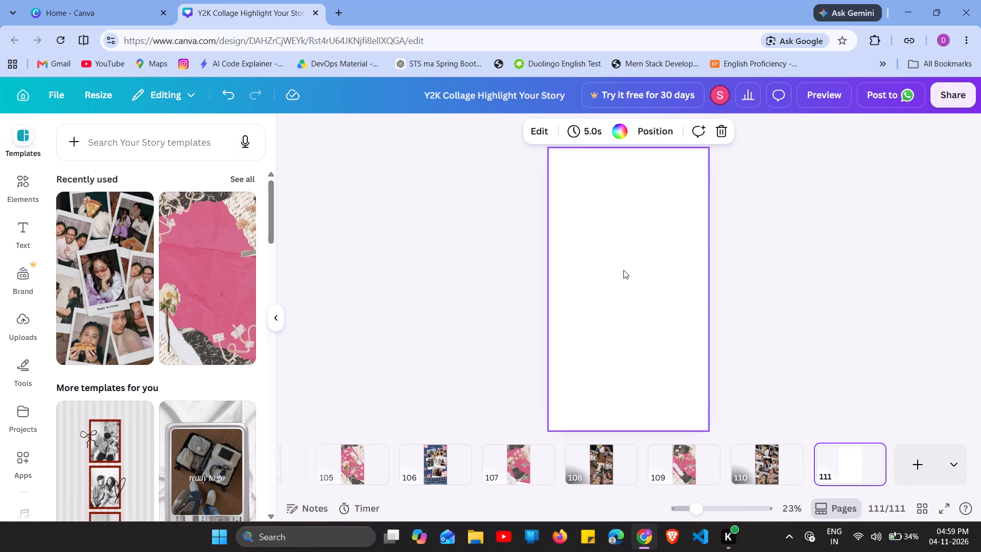
left_click(626, 297)
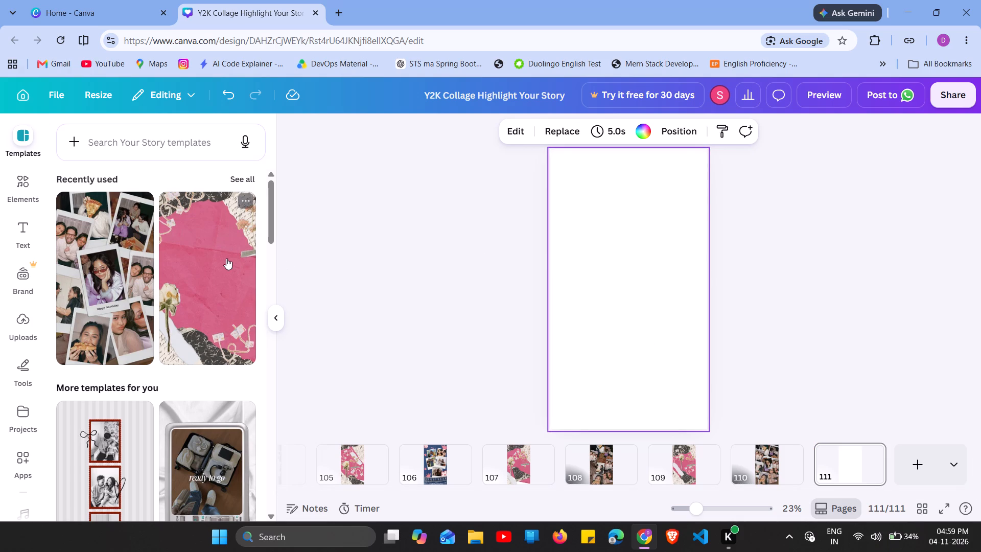
left_click(225, 259)
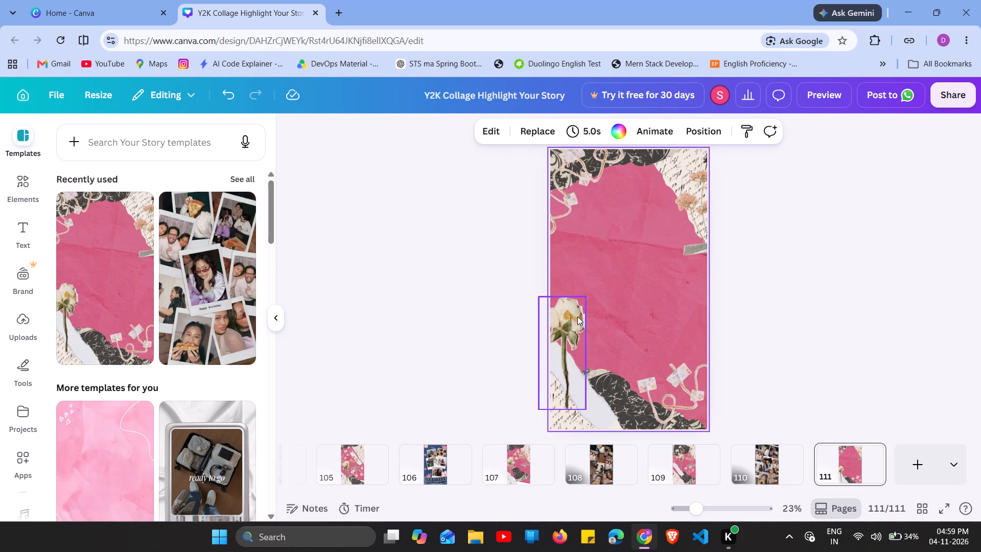
Move page 111's rose, dried flowers, beaded strings, lower dark patterned paper and upper-right script paper inward from the page edges.
left_click_drag(577, 316, 602, 263)
left_click_drag(611, 405, 623, 389)
left_click_drag(680, 385, 680, 381)
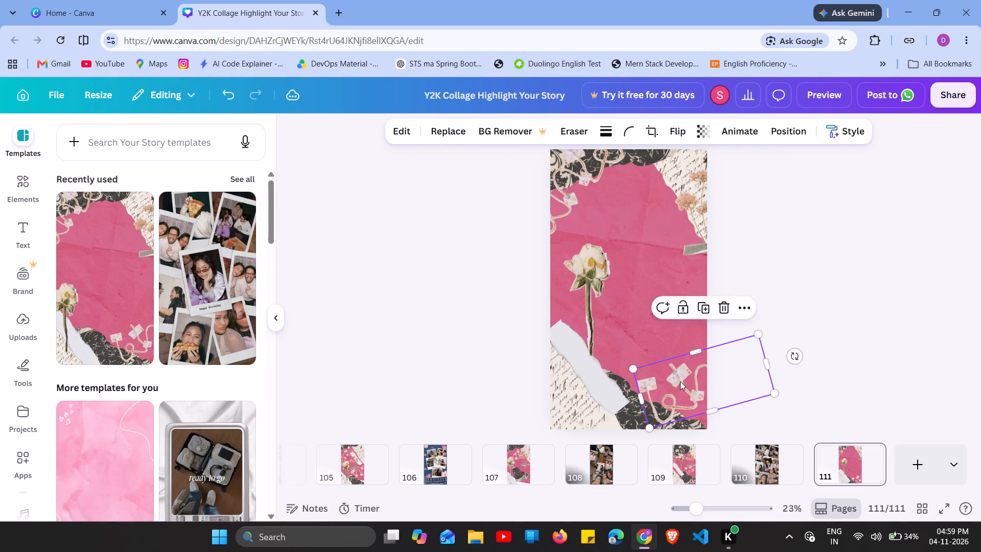
left_click_drag(680, 381, 678, 360)
left_click_drag(688, 192, 660, 230)
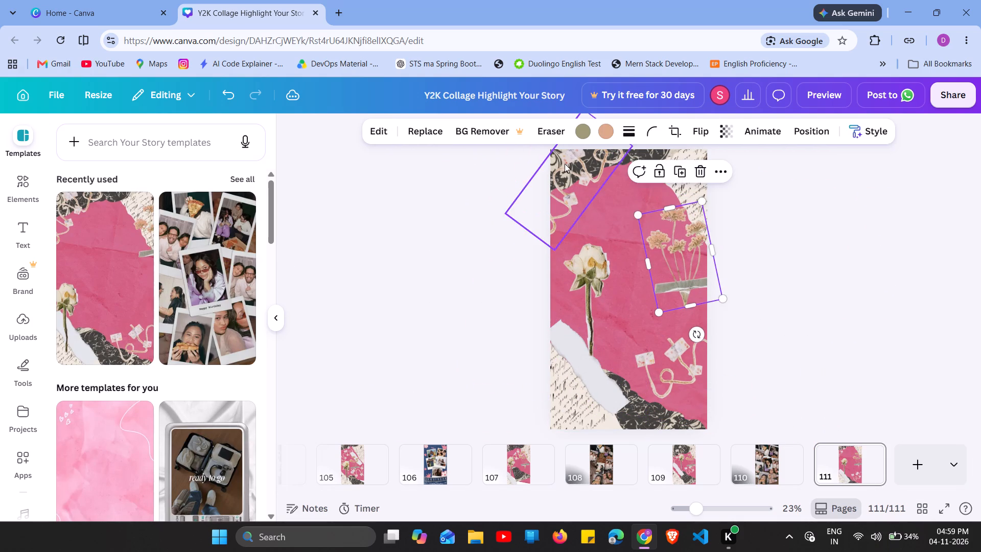
left_click_drag(564, 164, 586, 197)
left_click_drag(688, 169, 680, 191)
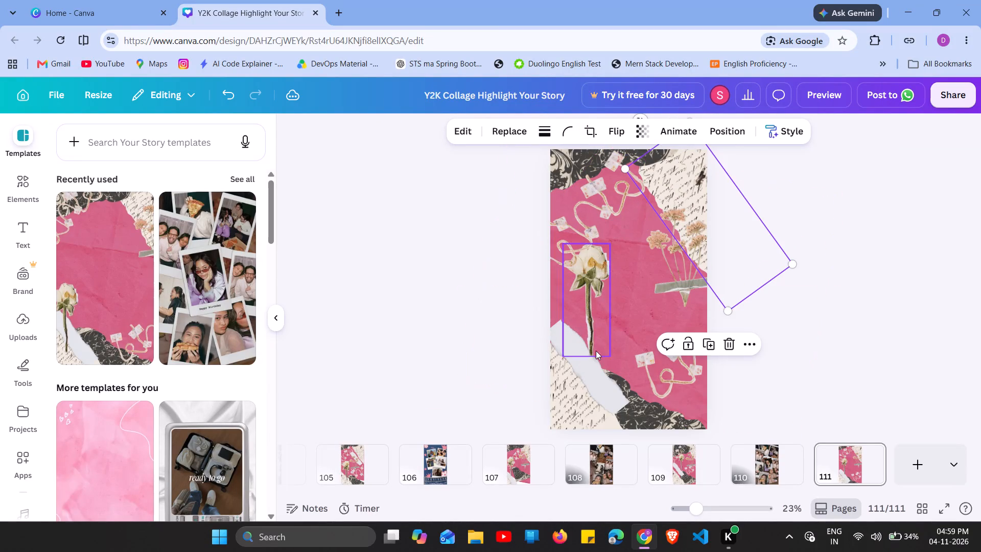
Shift the white torn strip, dark patterned paper and script paper at the bottom of the page upward.
left_click_drag(568, 373, 583, 352)
left_click_drag(631, 422, 640, 407)
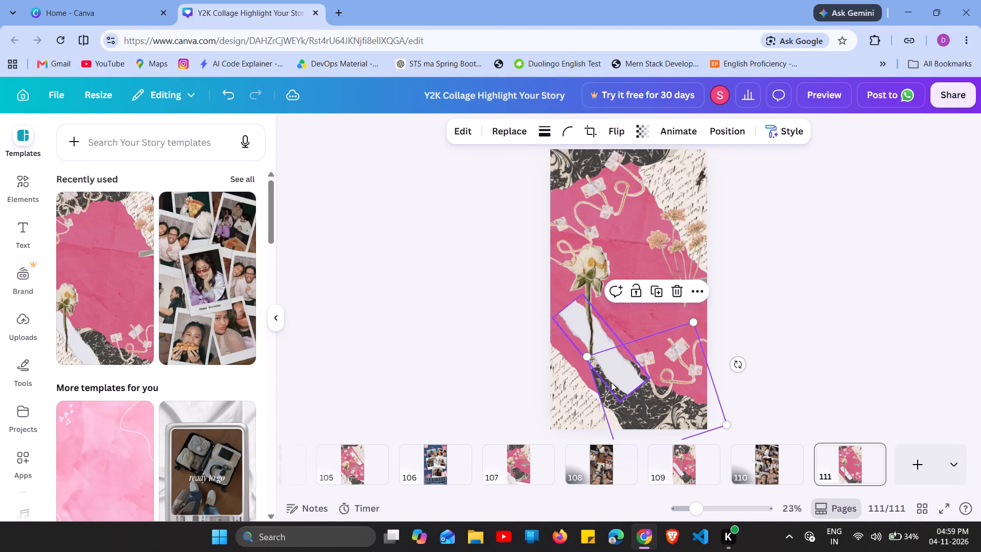
left_click_drag(591, 389, 591, 372)
left_click_drag(593, 340, 600, 322)
Move the rose toward the page centre, raise the lower-right beaded string and lower the upper-left one.
left_click_drag(589, 293, 619, 306)
left_click_drag(681, 342, 675, 356)
left_click_drag(674, 373, 676, 354)
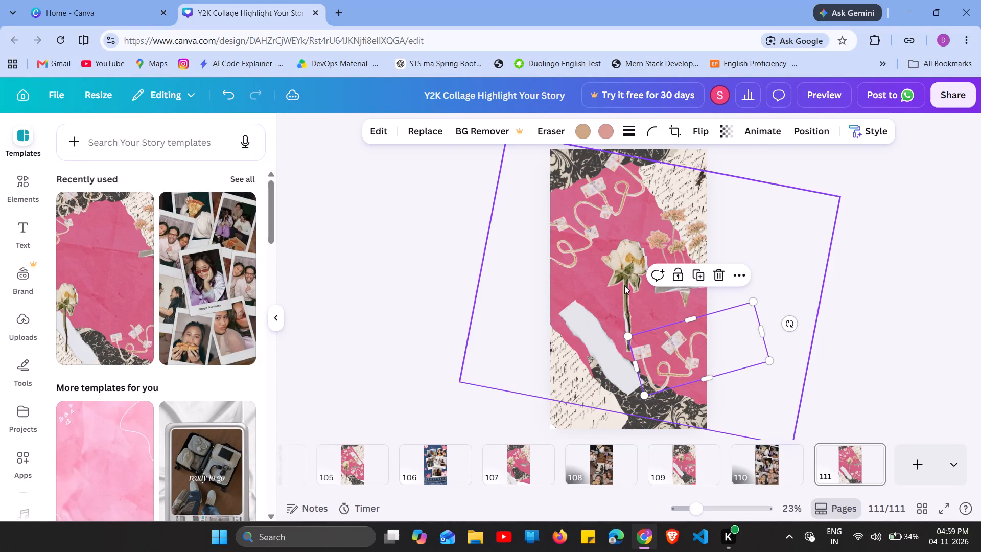
left_click_drag(592, 243, 588, 260)
Lower the taped dried flowers, shorten their image from the bottom, and shift them and the rose left.
left_click(658, 301)
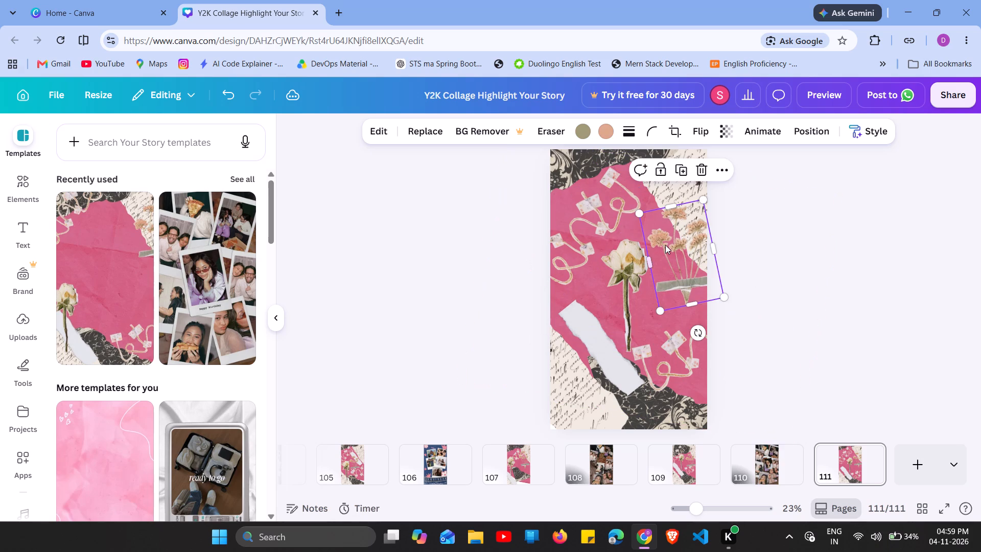
left_click_drag(665, 245, 665, 260)
left_click_drag(686, 354, 685, 344)
left_click_drag(681, 252, 676, 259)
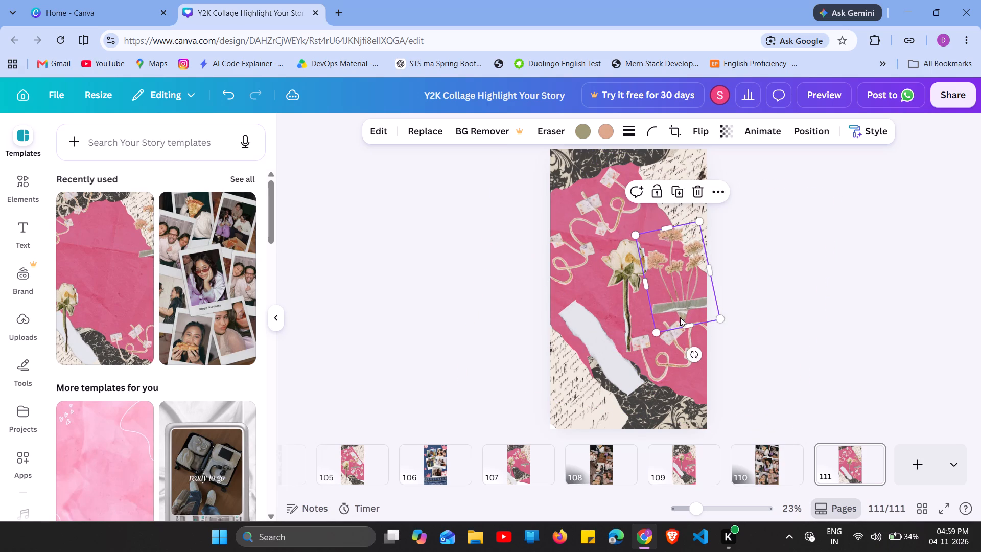
left_click_drag(681, 325, 684, 311)
left_click(684, 287)
left_click(681, 318)
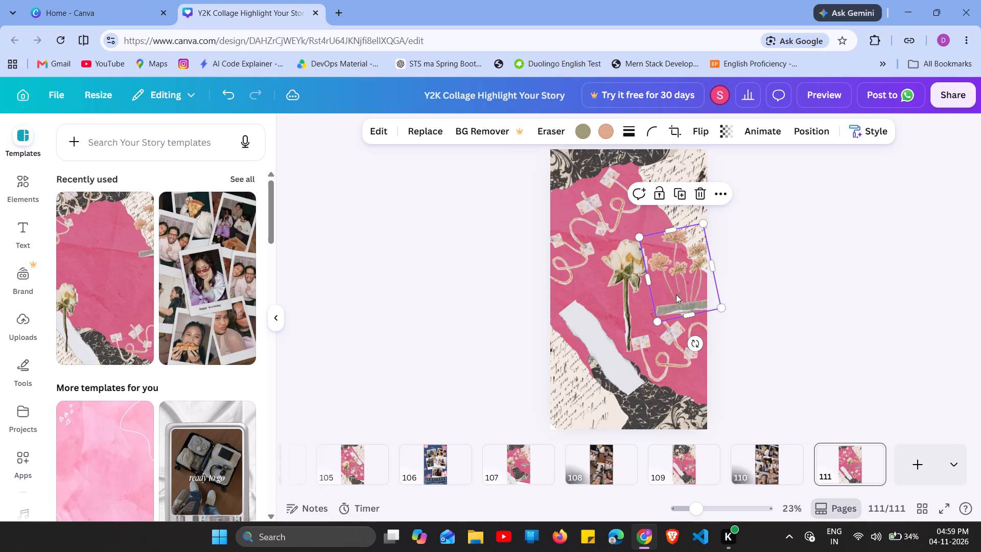
left_click_drag(666, 313, 653, 314)
left_click_drag(666, 300, 669, 293)
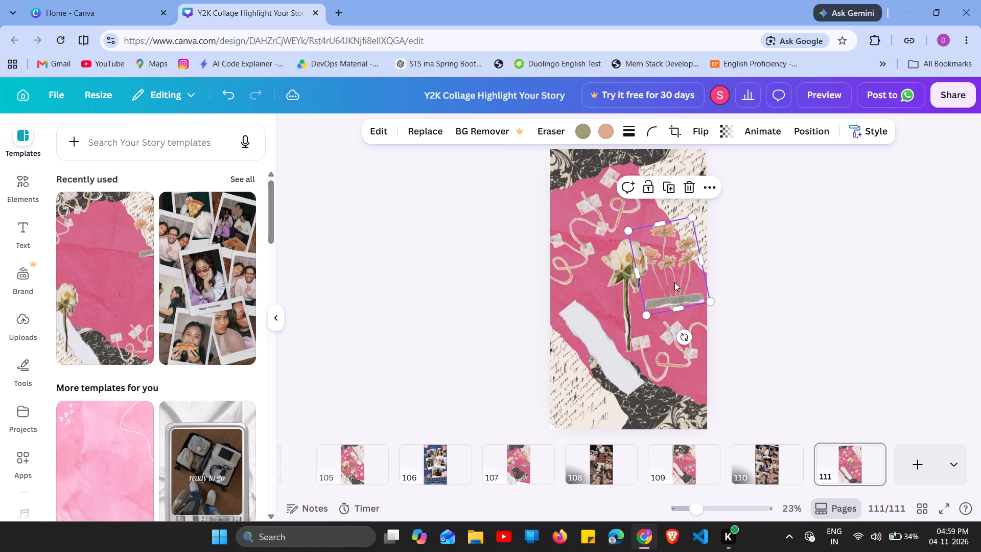
left_click_drag(674, 284, 672, 294)
left_click(657, 288)
left_click_drag(663, 269, 652, 271)
left_click_drag(621, 304, 610, 306)
Fine-tune the position of the lower-right beaded string below the taped dried flowers.
left_click(650, 319)
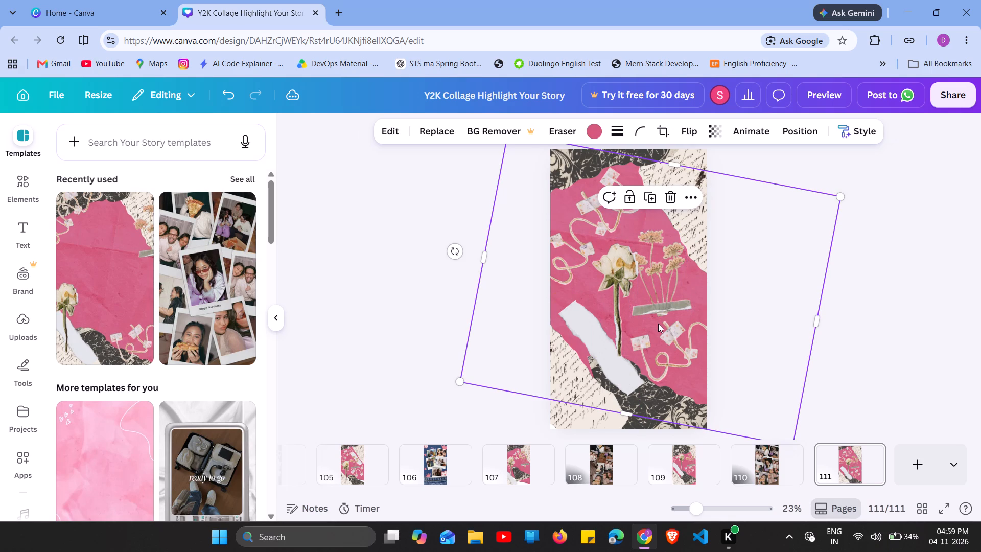
left_click_drag(661, 323, 665, 314)
left_click(663, 323)
left_click_drag(659, 339, 662, 333)
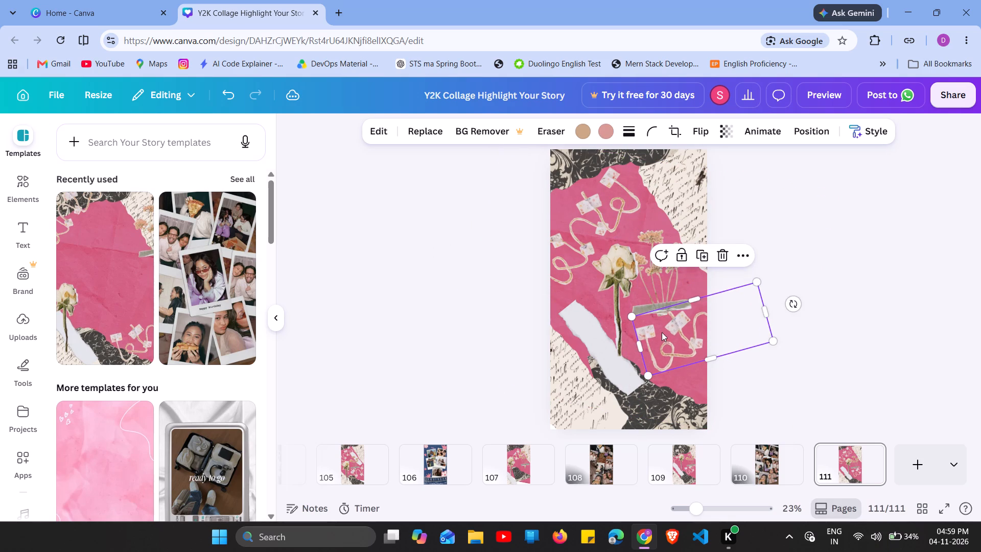
left_click_drag(663, 338, 663, 344)
left_click_drag(661, 351, 660, 360)
left_click_drag(656, 366, 660, 359)
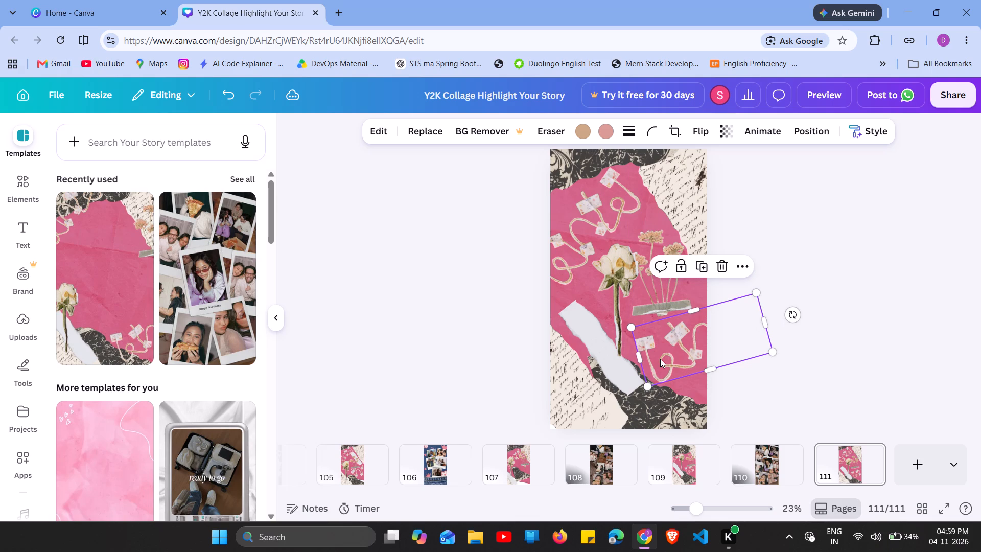
left_click_drag(661, 359, 660, 364)
Enlarge the lower-right beaded string image downward and move it up beneath the dried flowers.
left_click(706, 369)
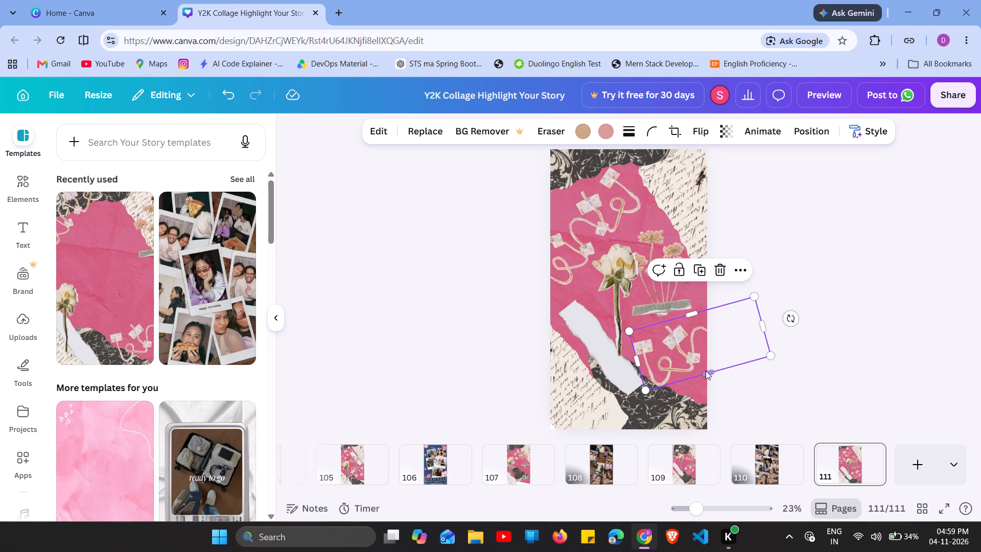
left_click_drag(706, 371, 706, 380)
left_click_drag(705, 380, 703, 363)
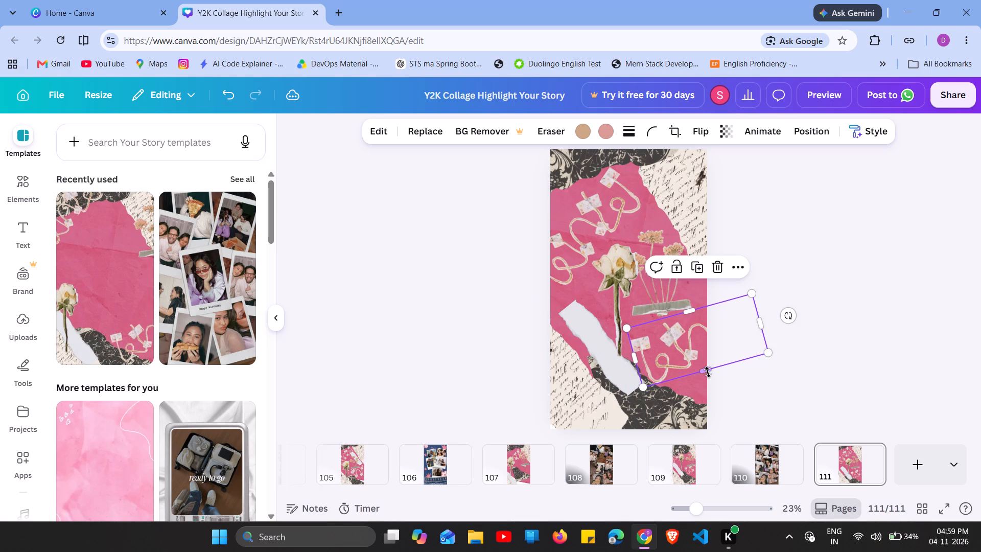
left_click_drag(708, 373, 710, 388)
left_click_drag(693, 352, 692, 341)
left_click(688, 344)
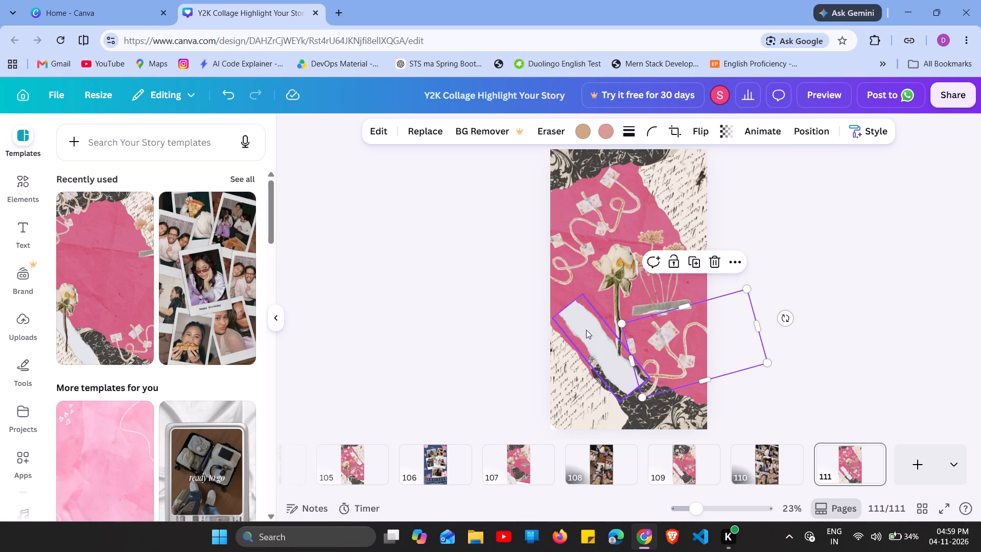
Move the white torn strip up-left, the lower-left script paper down-left, and nudge the lower-right dark patterned paper right.
left_click_drag(586, 329, 574, 320)
left_click_drag(578, 401, 588, 398)
left_click_drag(588, 398, 586, 403)
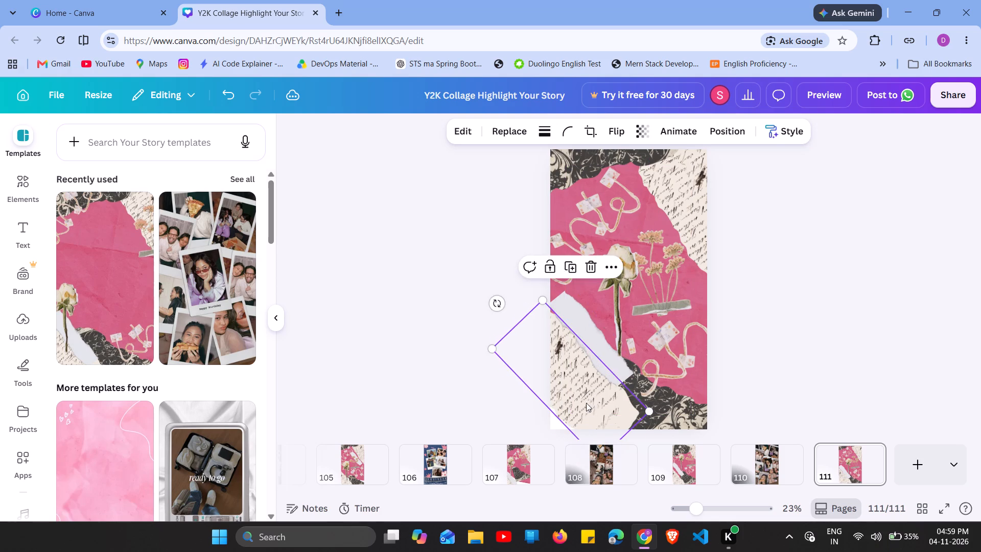
left_click_drag(586, 403, 579, 412)
left_click_drag(658, 413, 663, 408)
left_click_drag(678, 401, 675, 407)
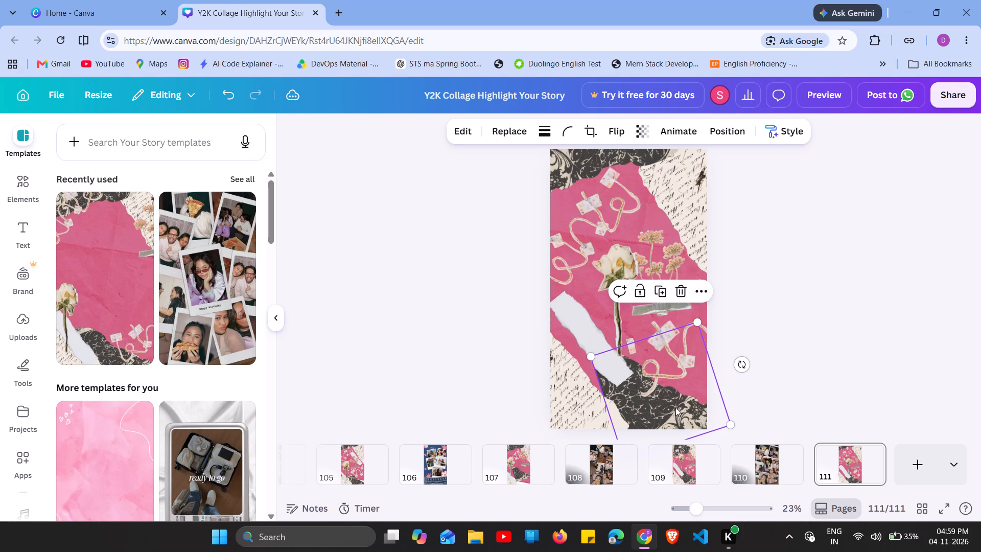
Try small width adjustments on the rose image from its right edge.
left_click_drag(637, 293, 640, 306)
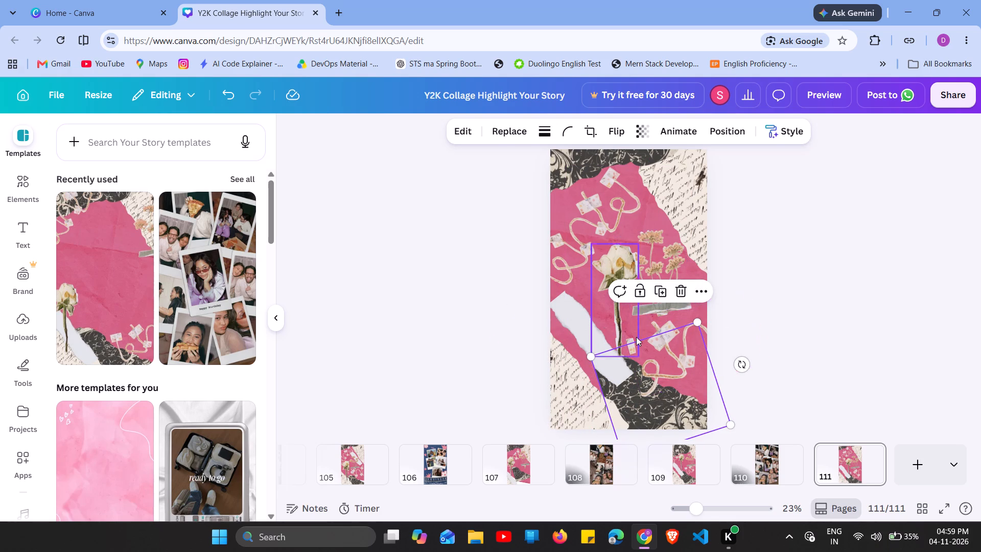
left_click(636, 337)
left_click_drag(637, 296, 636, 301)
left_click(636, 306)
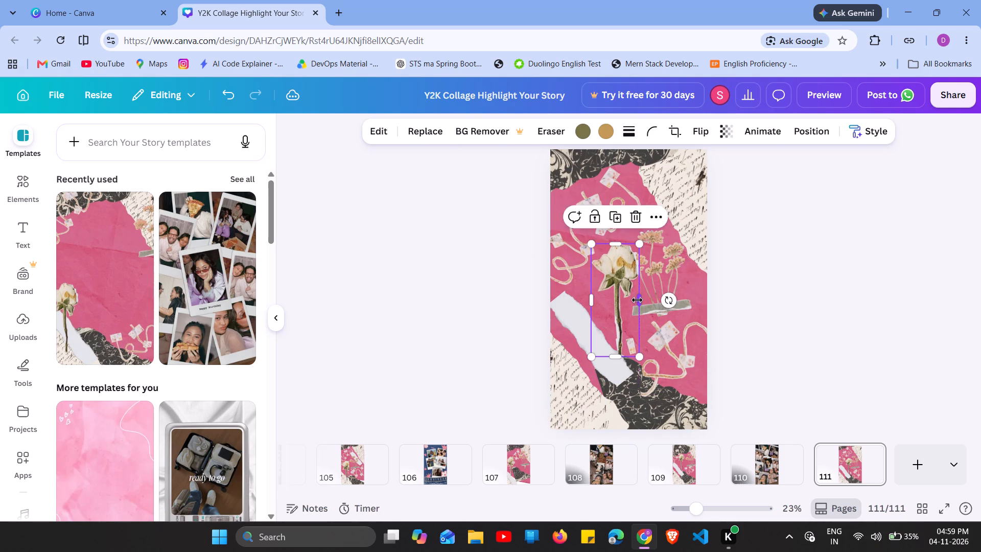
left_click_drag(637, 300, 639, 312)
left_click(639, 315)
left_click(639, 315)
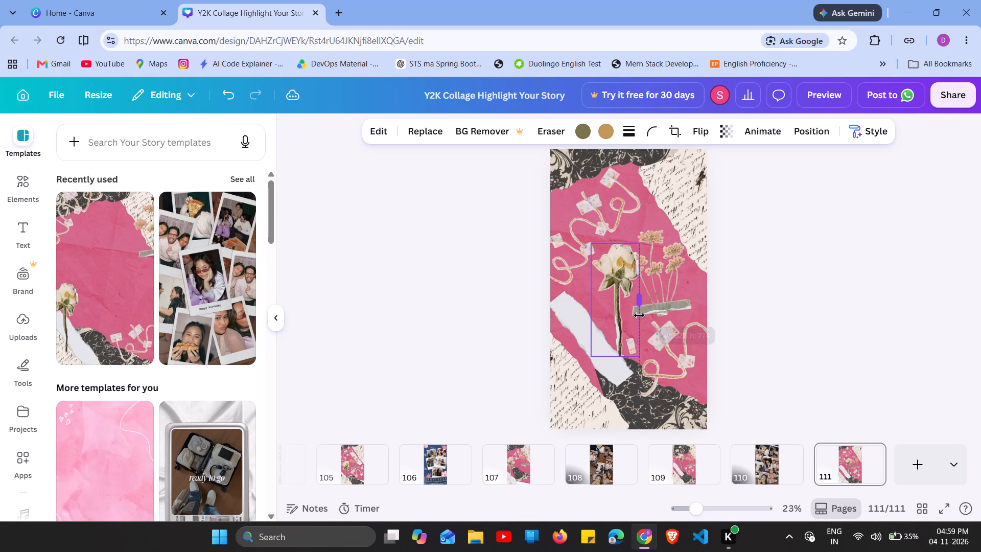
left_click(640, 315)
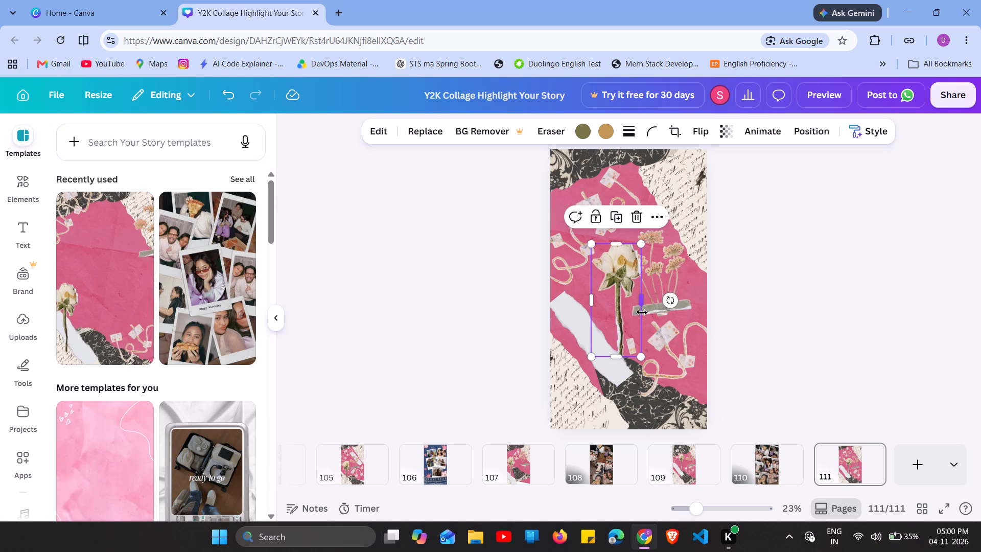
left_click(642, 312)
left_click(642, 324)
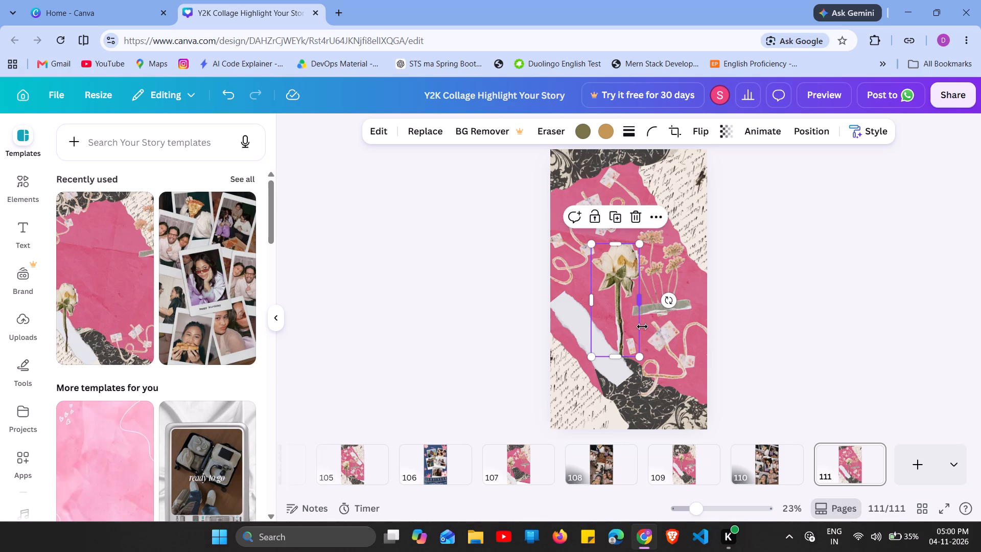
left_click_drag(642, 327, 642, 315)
Nudge the taped dried flowers slightly down and shift the rose left and slightly up, away from them.
left_click_drag(648, 293, 648, 302)
double_click(648, 310)
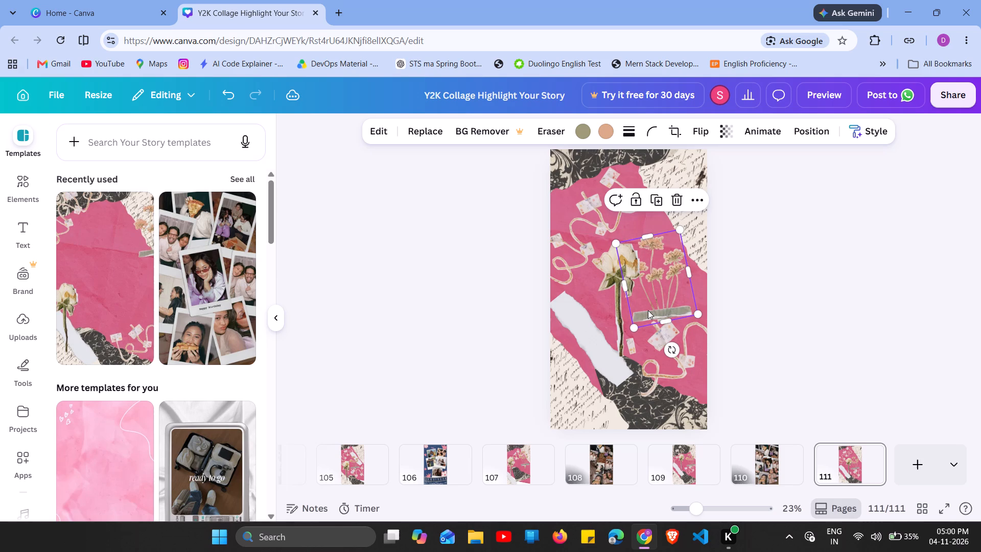
left_click_drag(647, 307, 641, 323)
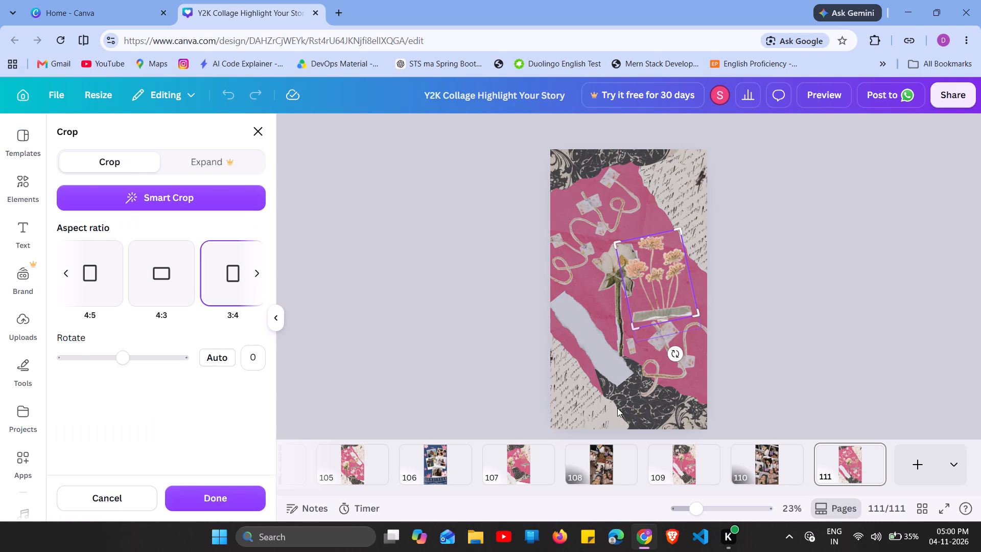
left_click(617, 408)
left_click_drag(622, 321, 612, 317)
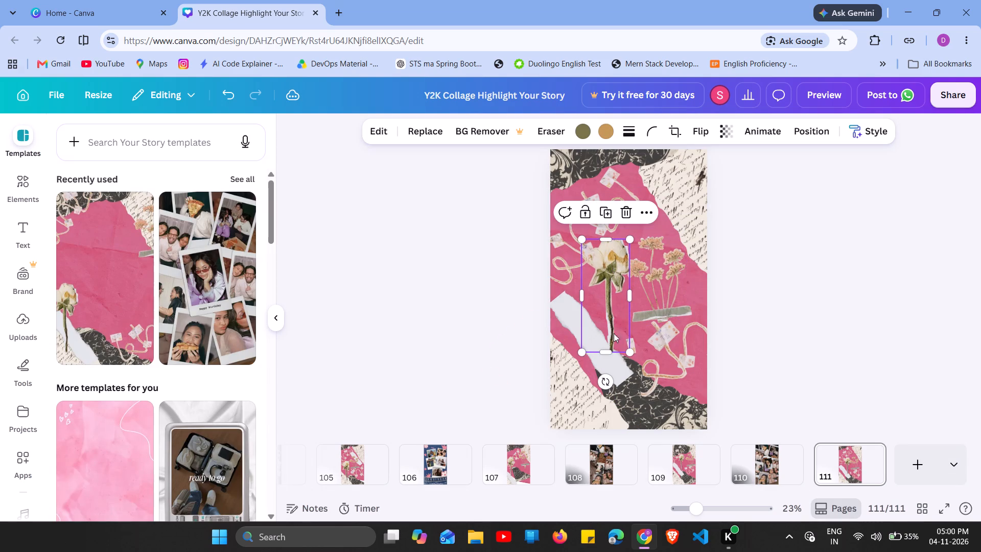